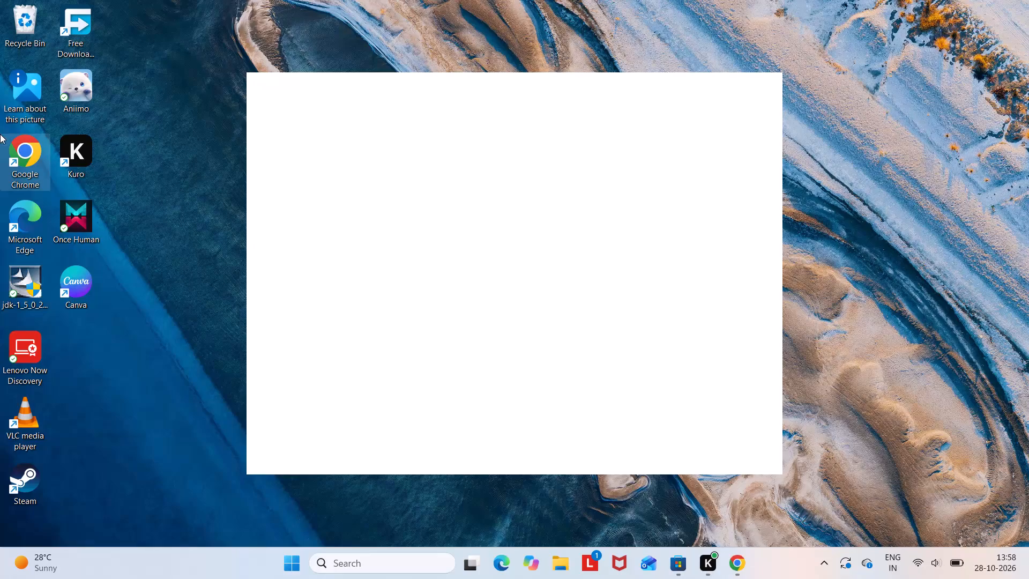
# Open Canva in a maximized Chrome window by way of a Google search for canva.
pyautogui.doubleClick(38, 152)
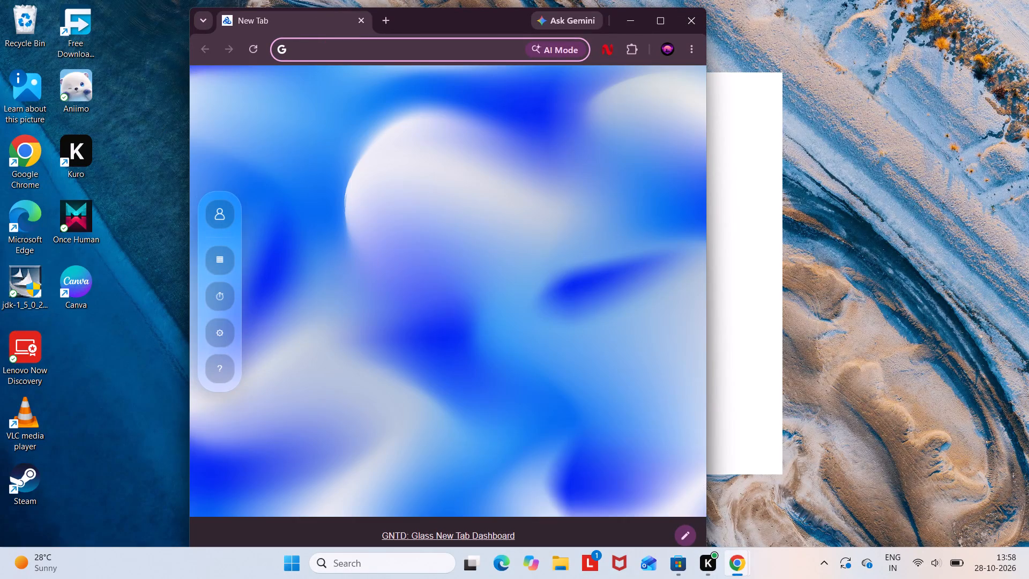
pyautogui.click(659, 19)
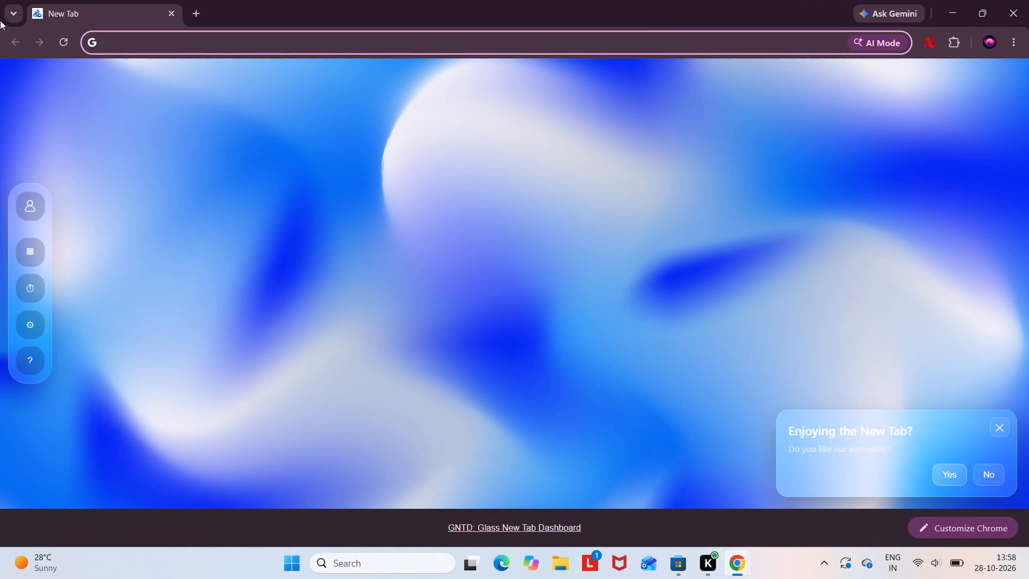
pyautogui.click(200, 29)
pyautogui.click(200, 36)
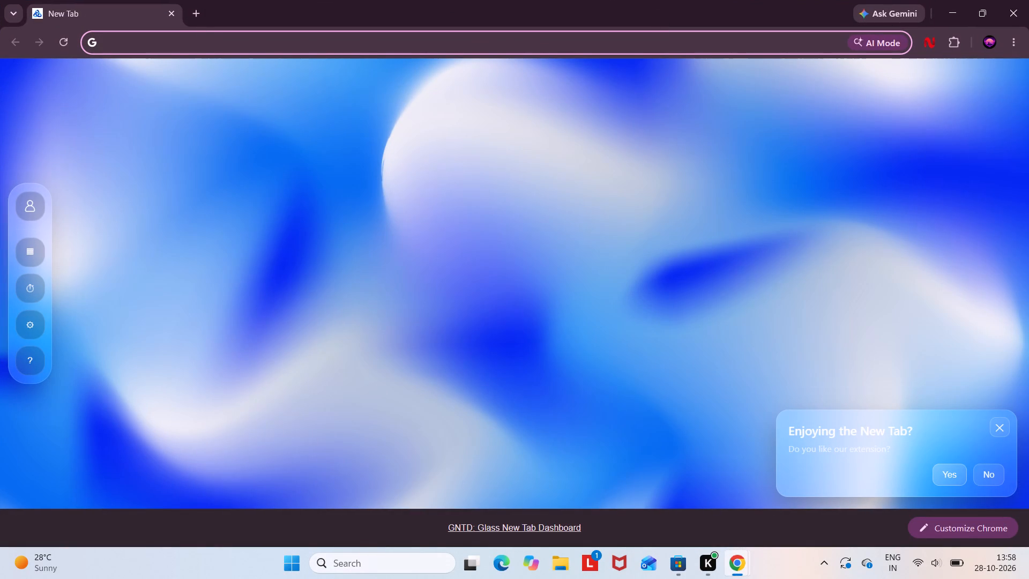
pyautogui.click(189, 74)
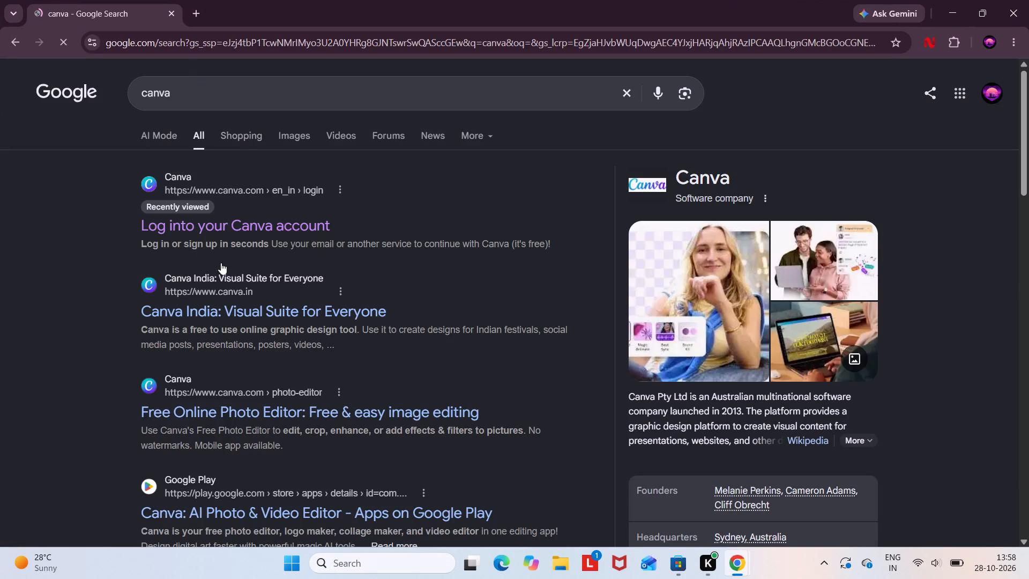
pyautogui.click(234, 218)
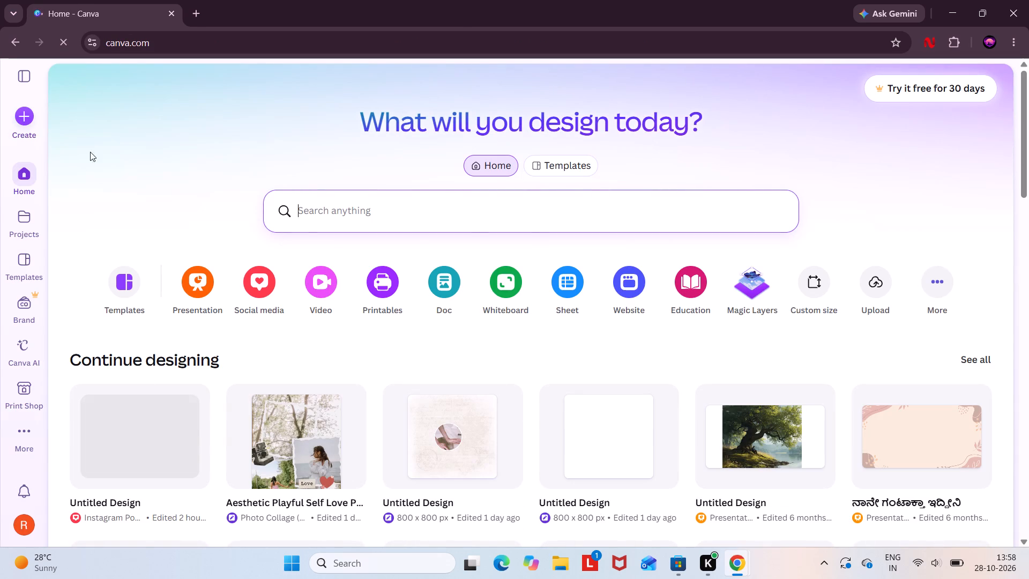
# Open the most recent untitled Instagram Post design, the one with food illustrations, from the recent designs.
pyautogui.click(35, 82)
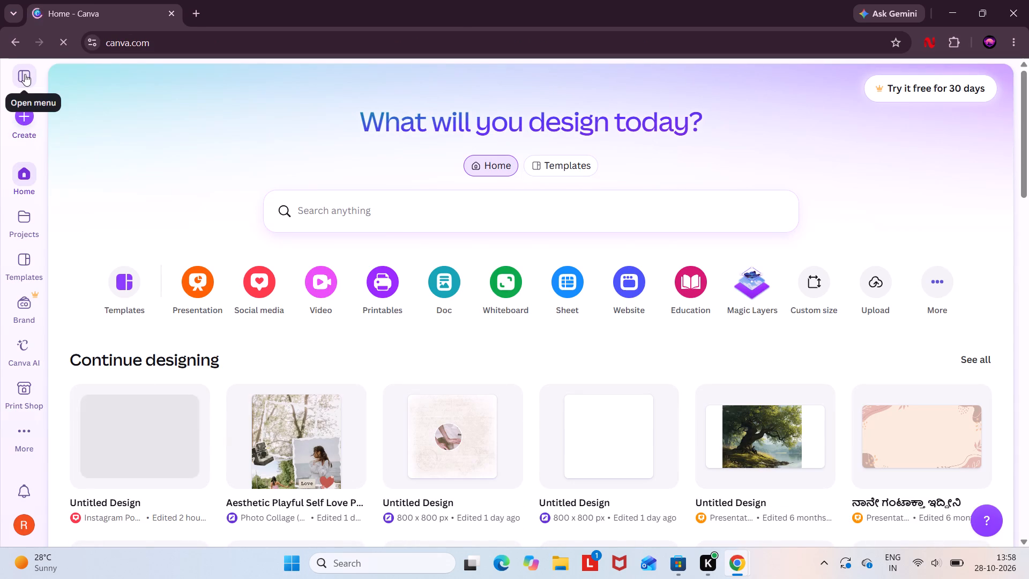
pyautogui.click(25, 74)
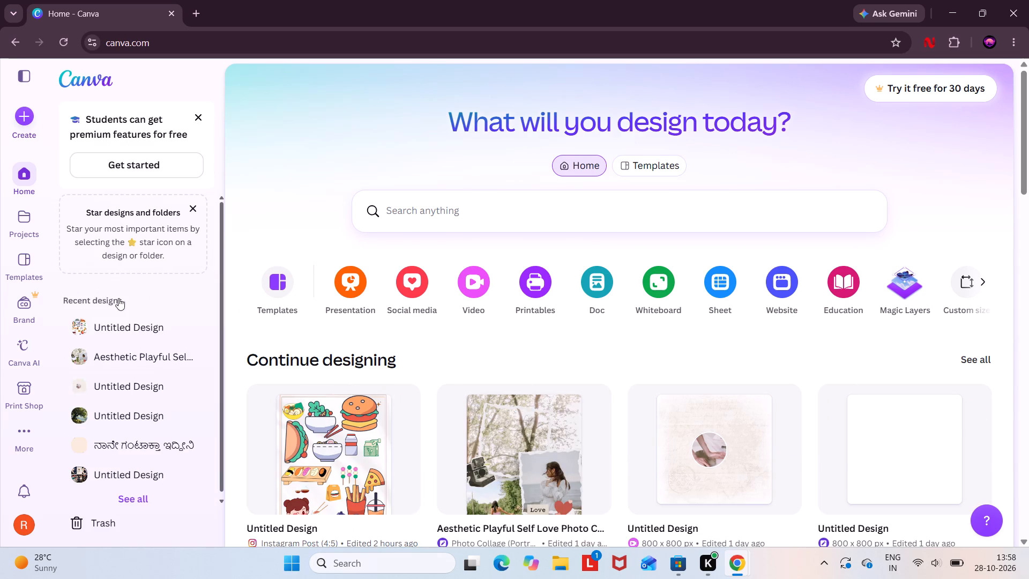
pyautogui.click(117, 323)
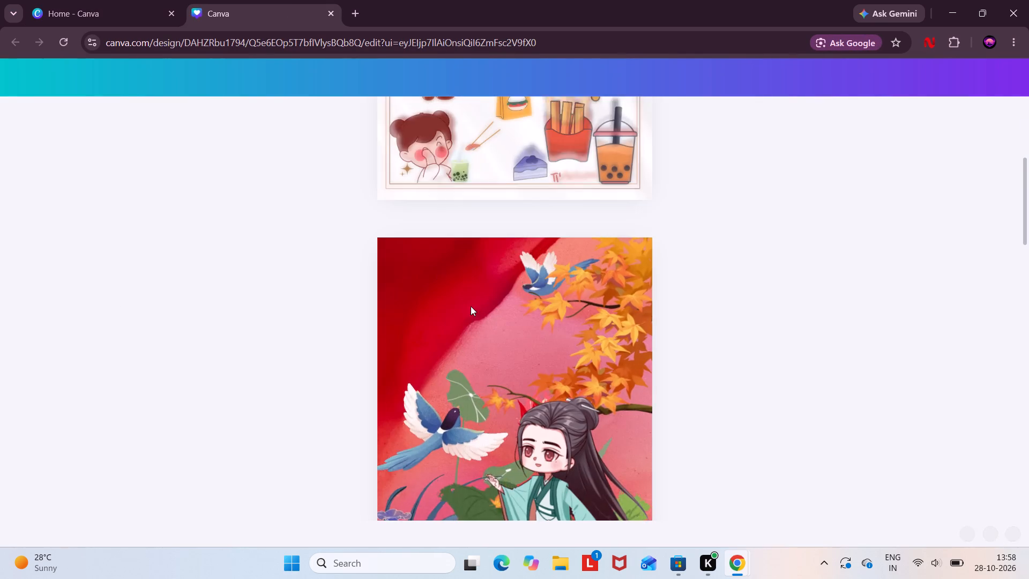
# Look through the pages of the design, from the food illustrations on page 1 to the floral page 5.
pyautogui.scroll(4, 549, 333)
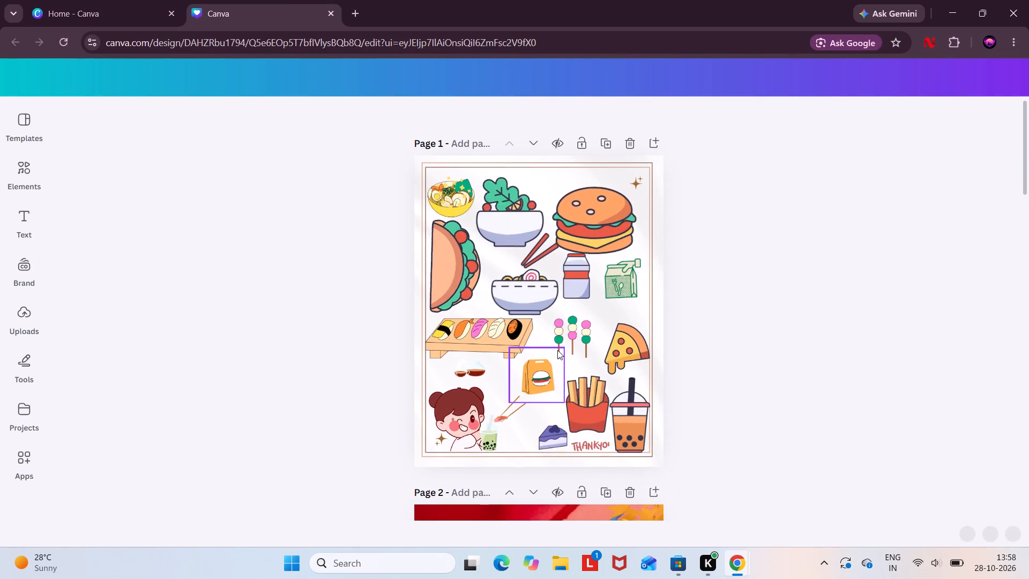
pyautogui.scroll(-6, 557, 350)
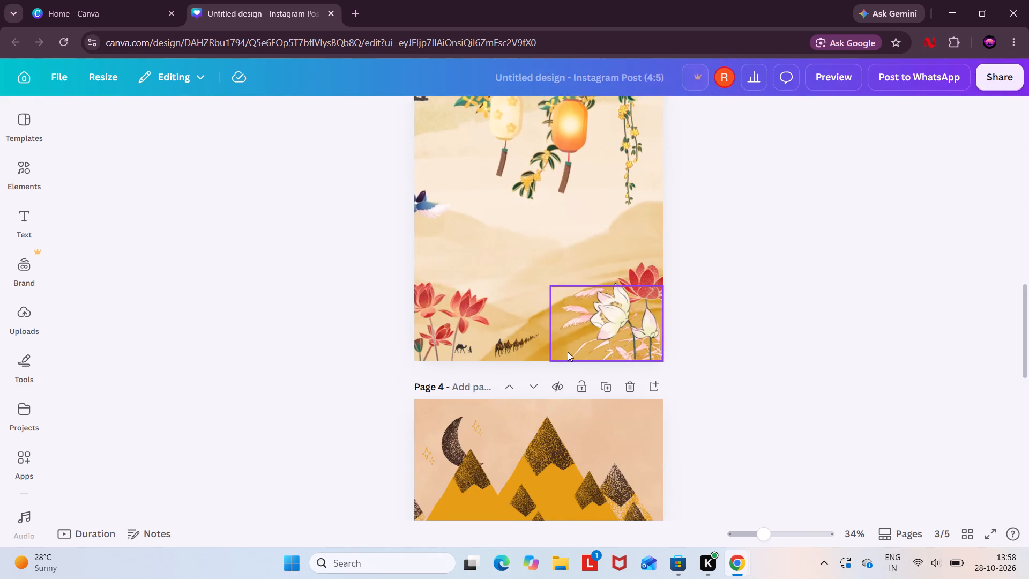
pyautogui.scroll(-4, 575, 347)
pyautogui.scroll(2, 578, 345)
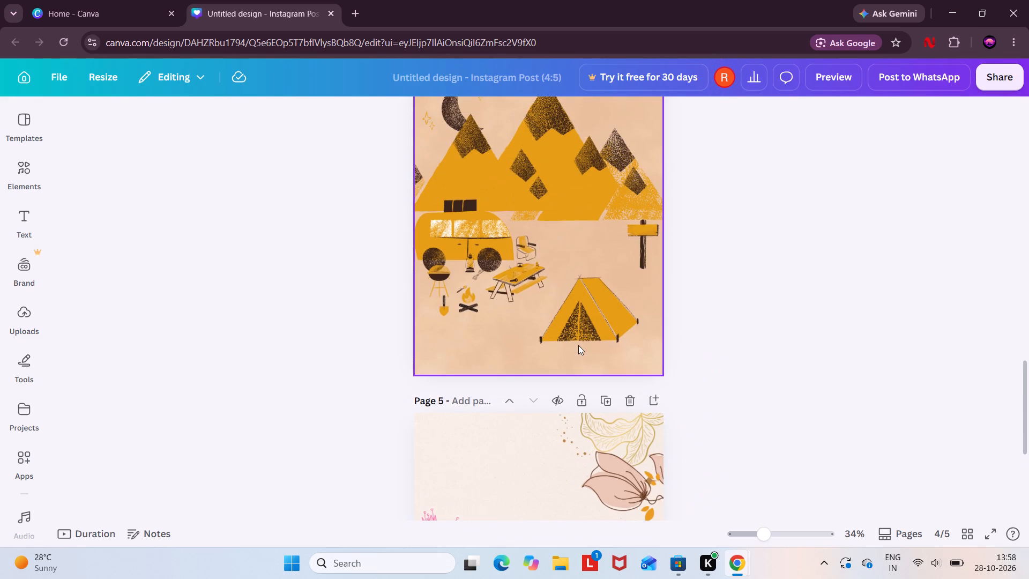
pyautogui.scroll(-3, 578, 345)
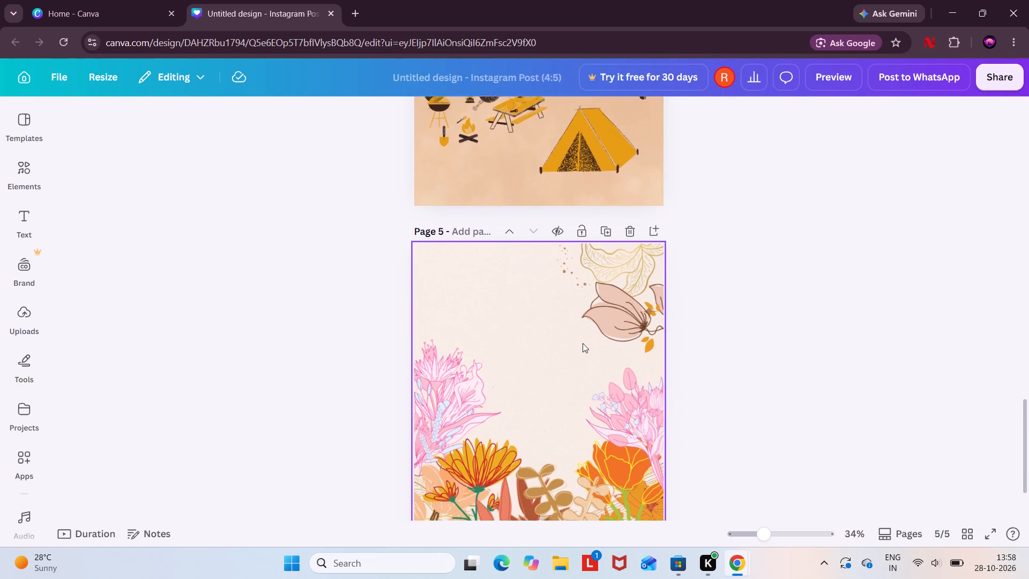
pyautogui.scroll(-1, 583, 343)
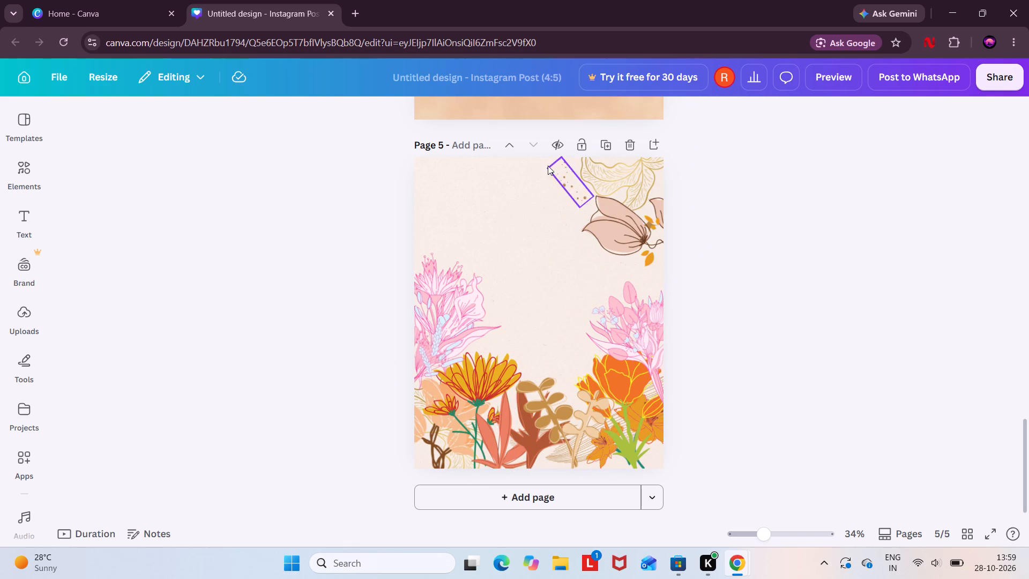
# Select the small dots graphic on page 5 and browse the magic recommendations among the graphics elements for flowers.
pyautogui.click(560, 172)
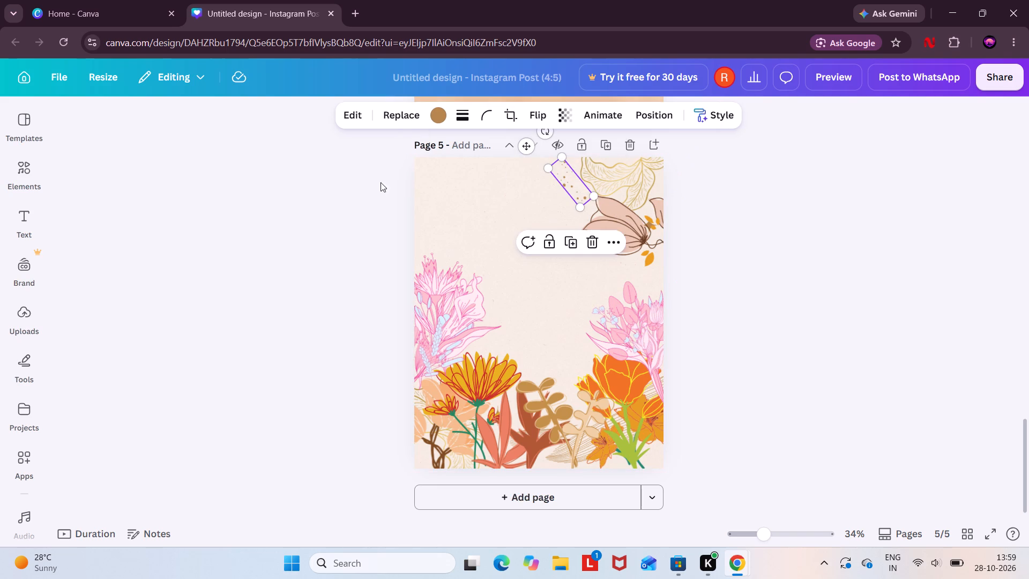
pyautogui.click(27, 114)
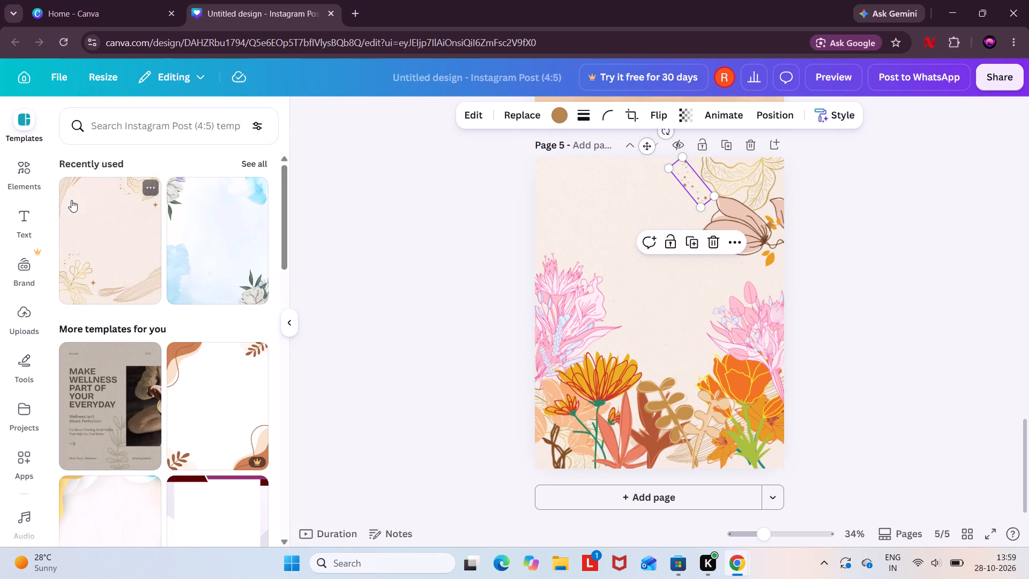
pyautogui.click(16, 229)
pyautogui.click(10, 162)
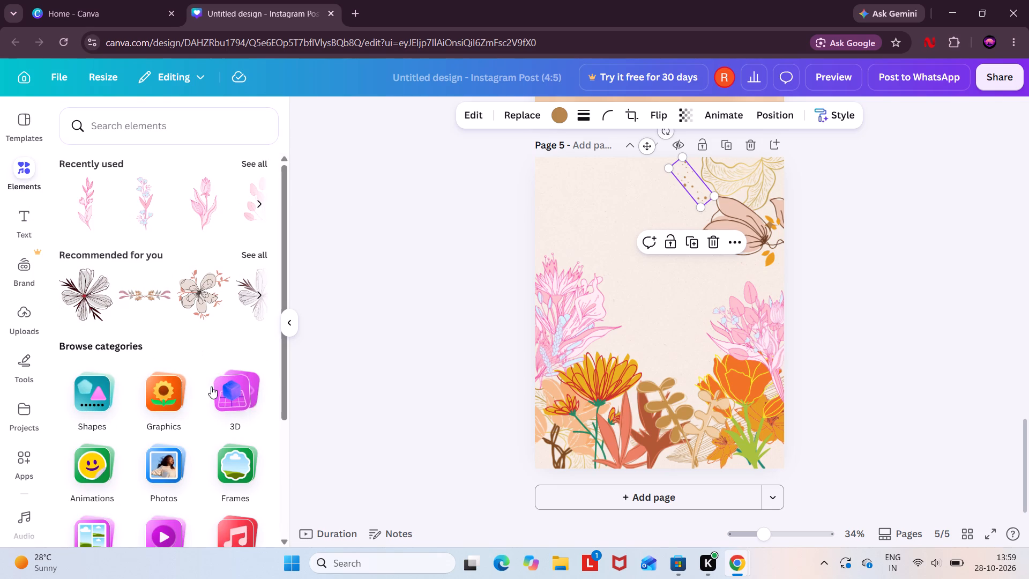
pyautogui.click(136, 120)
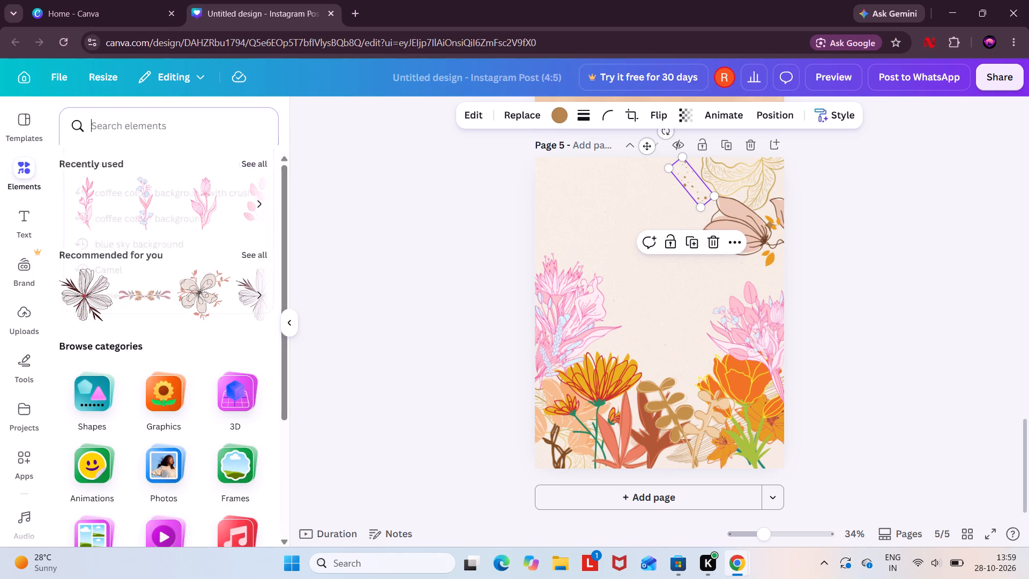
pyautogui.click(169, 401)
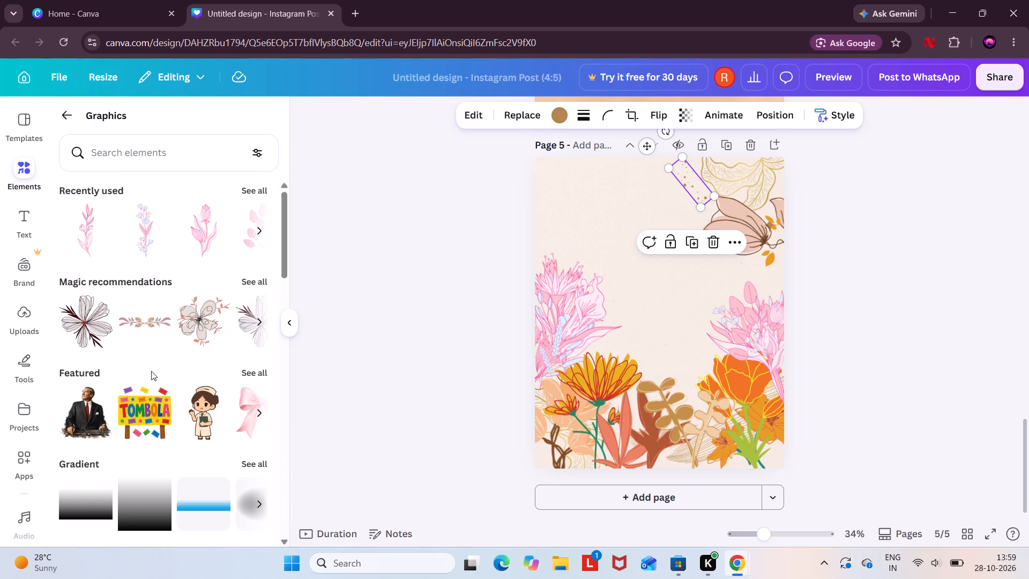
pyautogui.click(248, 281)
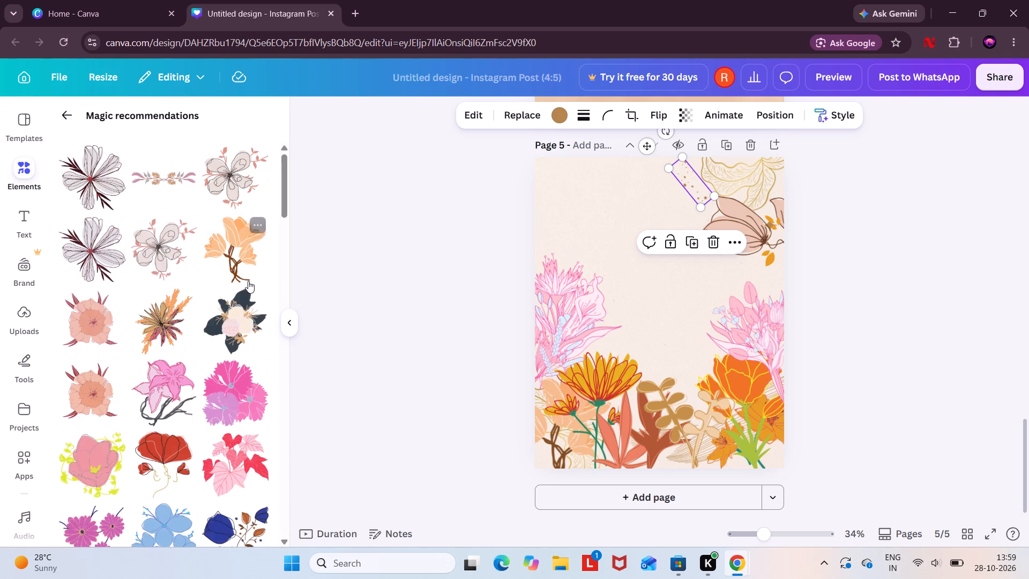
pyautogui.scroll(-1, 174, 234)
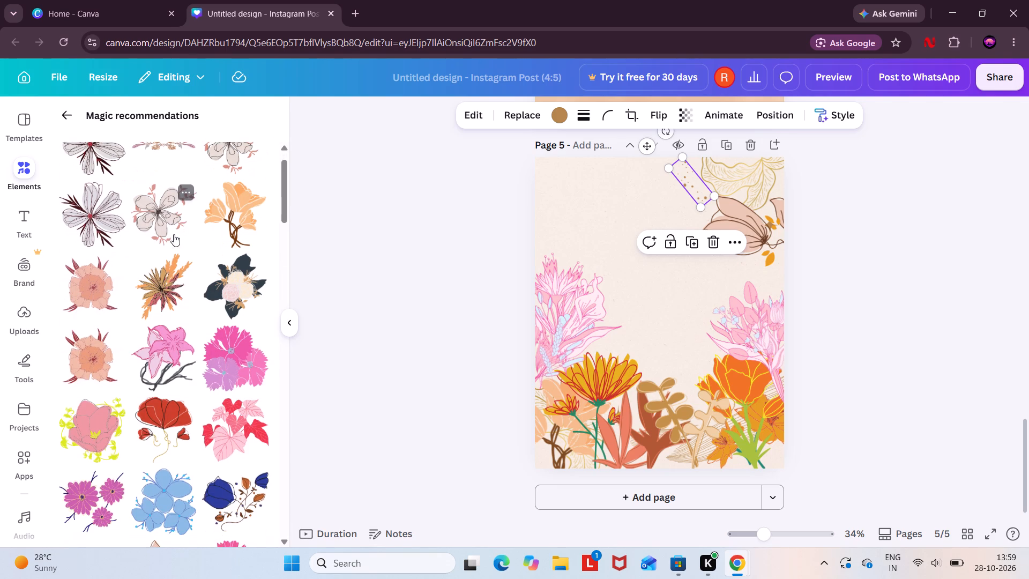
pyautogui.scroll(-2, 174, 234)
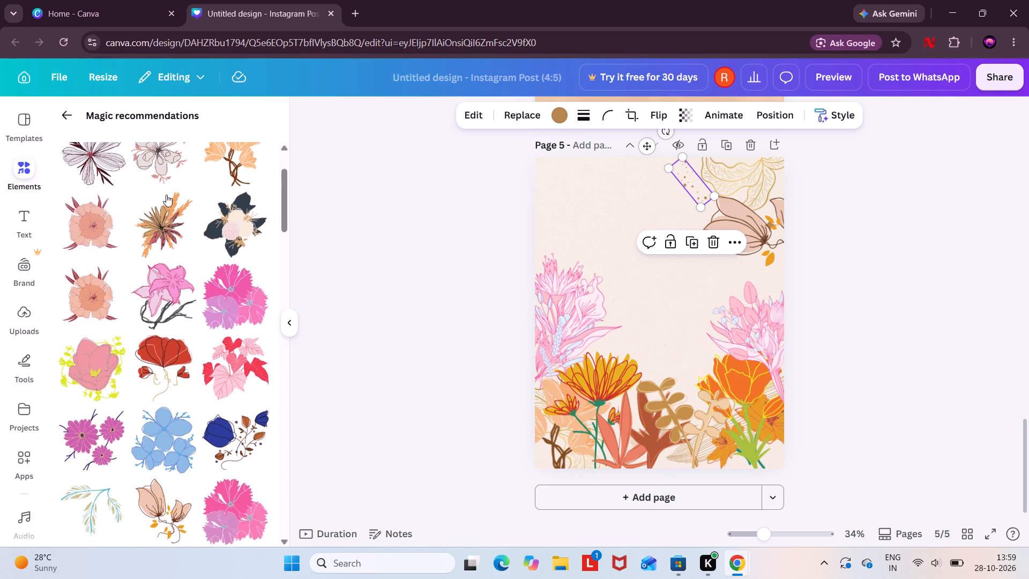
pyautogui.scroll(-1, 166, 195)
pyautogui.scroll(7, 166, 195)
pyautogui.click(62, 108)
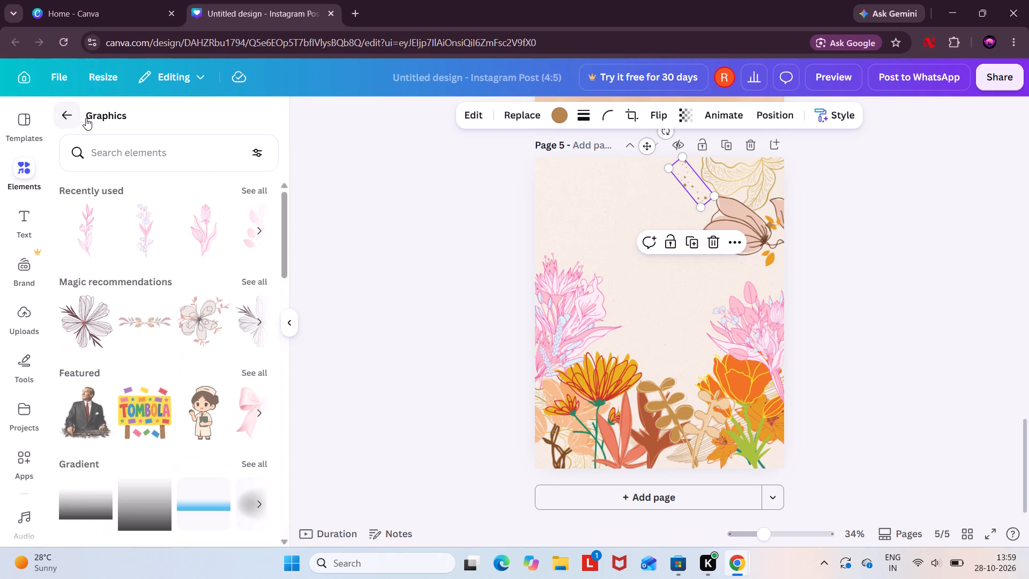
# Search the graphics elements for "brown colour skched flower".
pyautogui.click(137, 144)
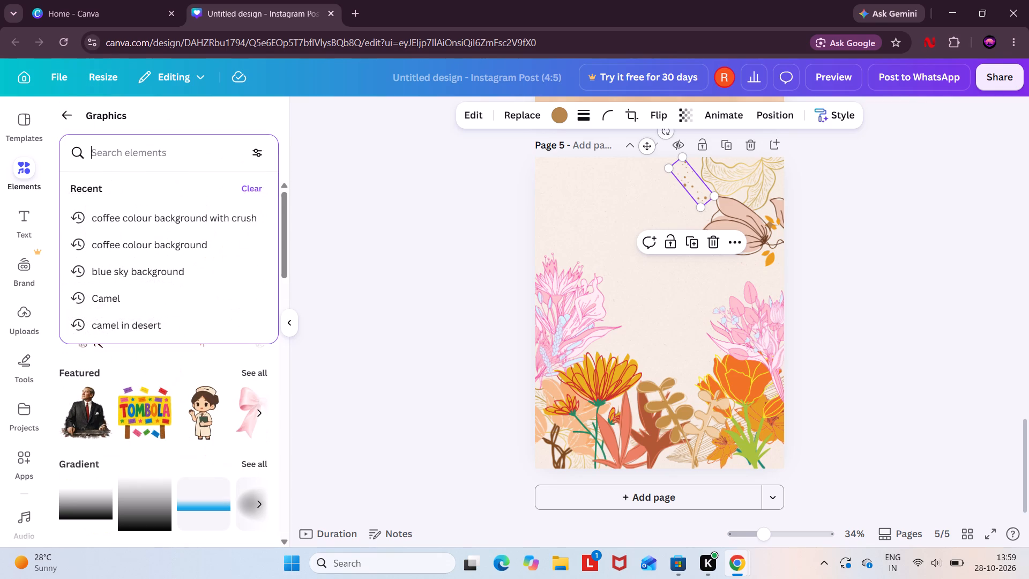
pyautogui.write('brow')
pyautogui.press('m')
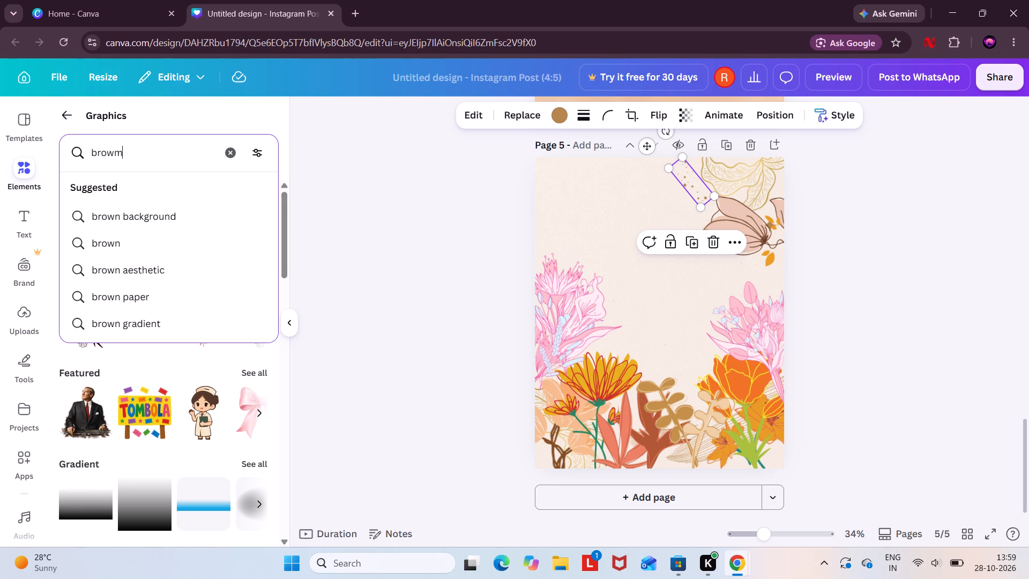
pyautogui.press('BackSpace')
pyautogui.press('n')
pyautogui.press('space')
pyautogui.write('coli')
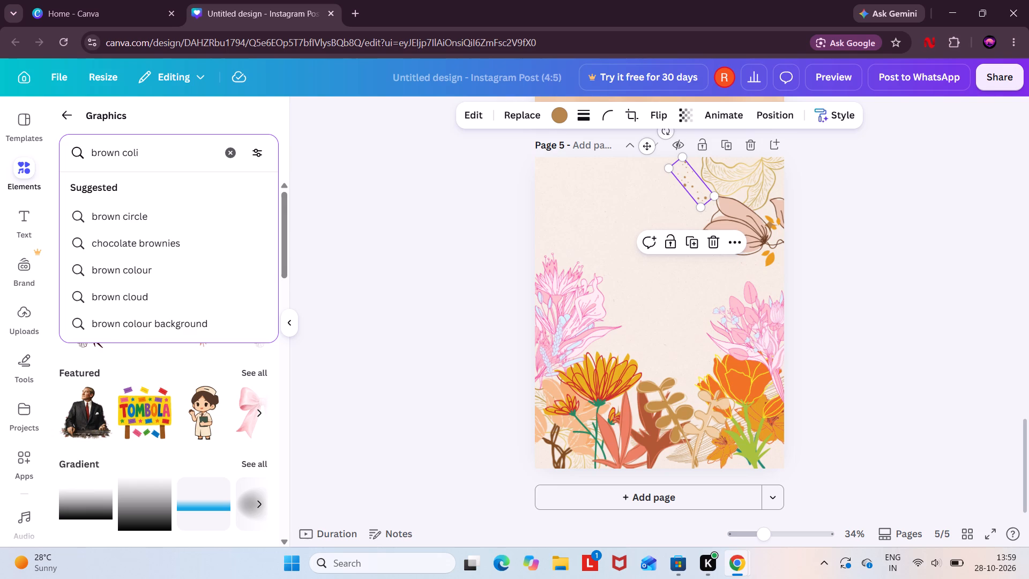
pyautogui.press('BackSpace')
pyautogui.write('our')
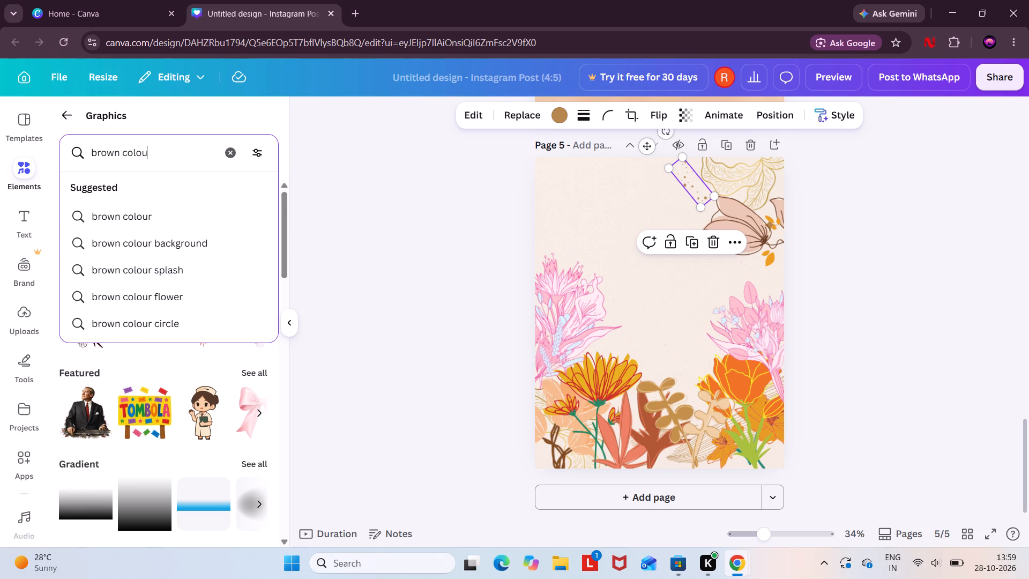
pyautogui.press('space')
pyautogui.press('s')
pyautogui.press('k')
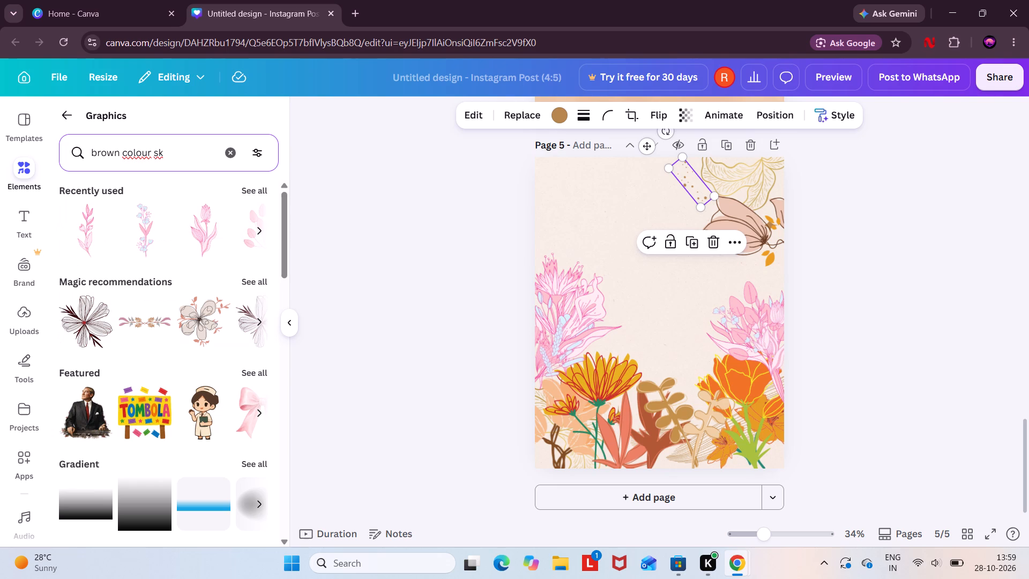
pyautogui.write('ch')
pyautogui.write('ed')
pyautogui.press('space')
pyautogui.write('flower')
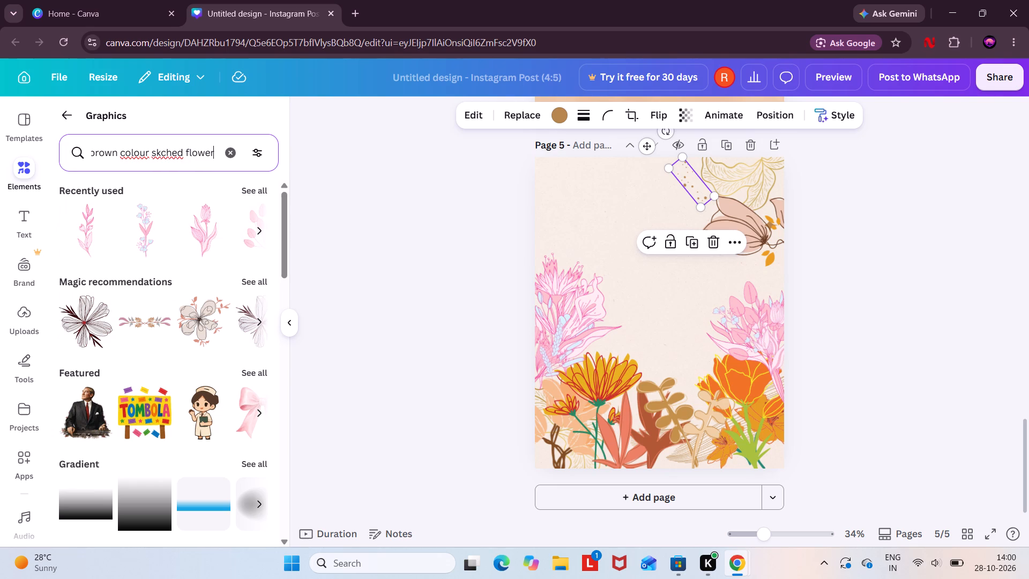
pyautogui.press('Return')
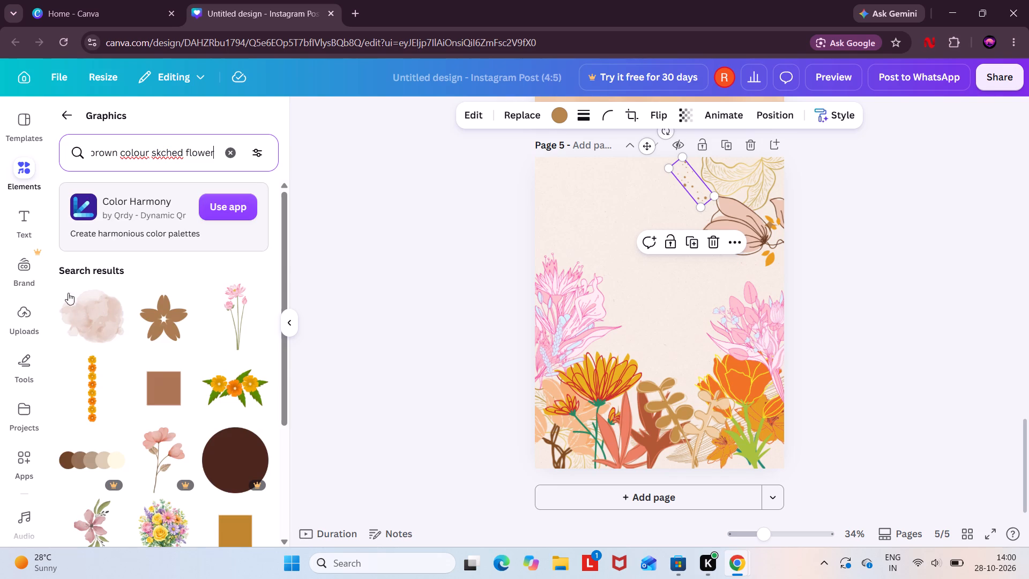
# Look through the graphics search results for a suitable brown sketched flower.
pyautogui.scroll(-3, 110, 342)
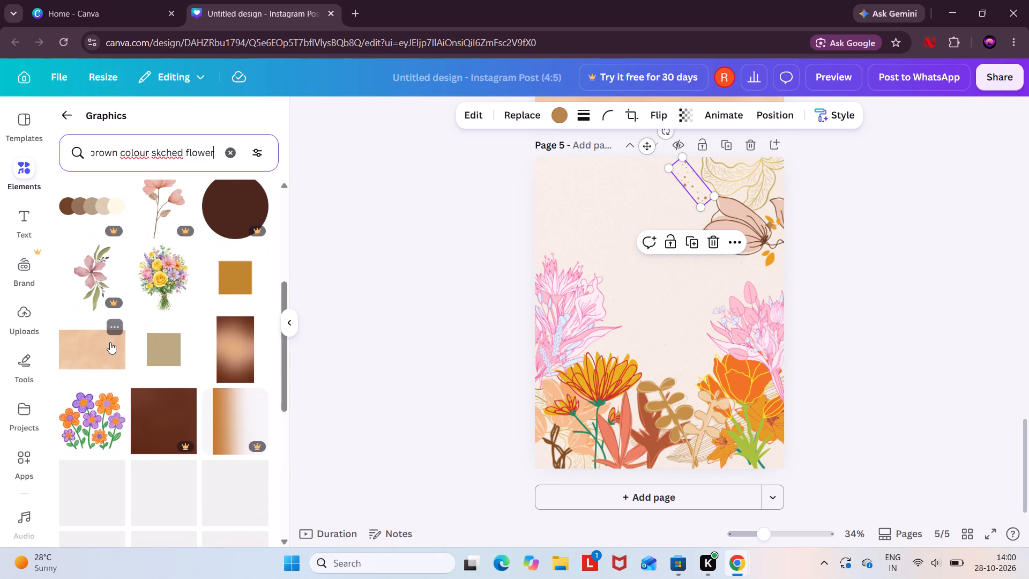
pyautogui.scroll(-3, 110, 342)
pyautogui.scroll(2, 110, 342)
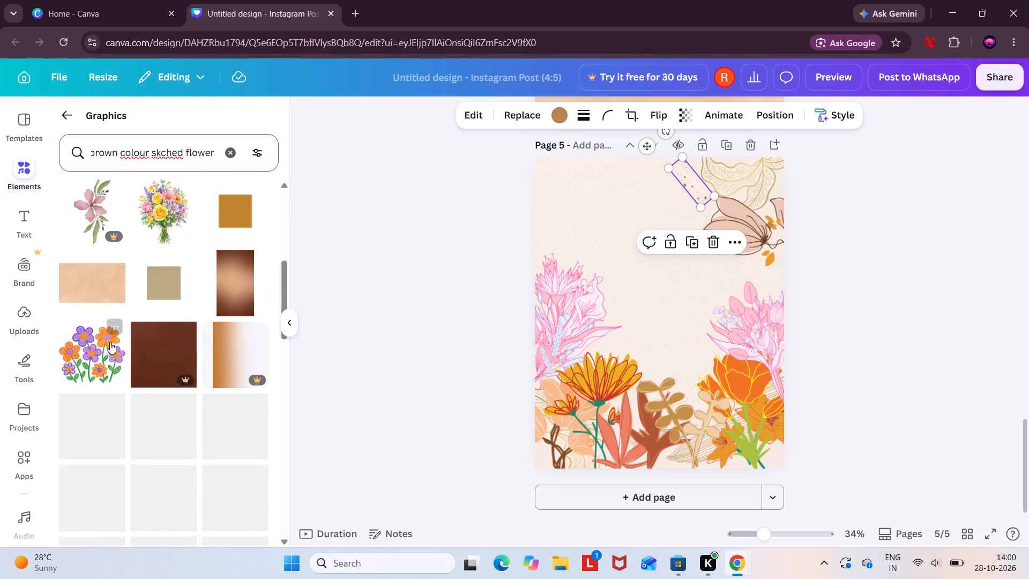
pyautogui.scroll(2, 110, 342)
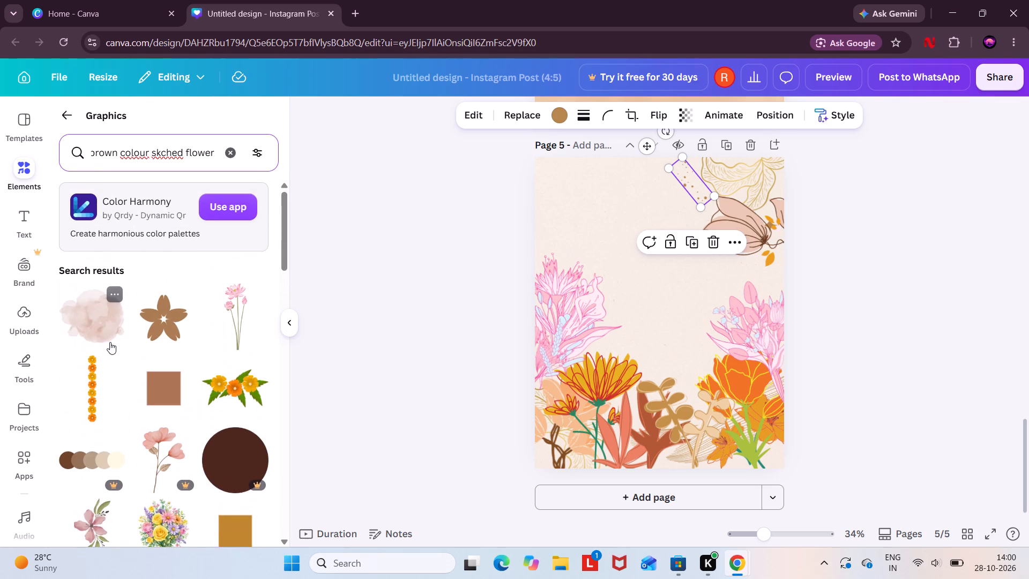
pyautogui.scroll(-1, 110, 342)
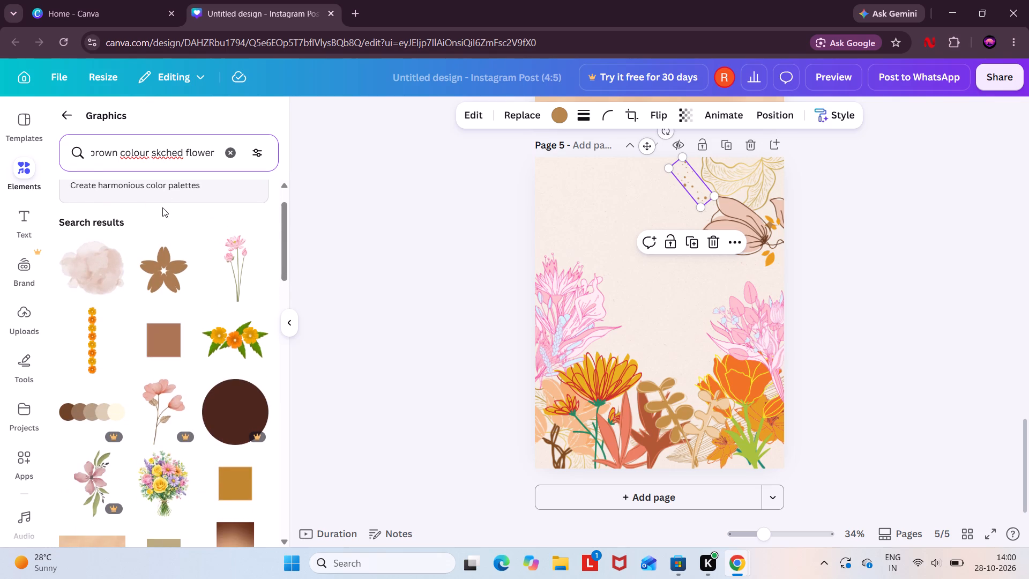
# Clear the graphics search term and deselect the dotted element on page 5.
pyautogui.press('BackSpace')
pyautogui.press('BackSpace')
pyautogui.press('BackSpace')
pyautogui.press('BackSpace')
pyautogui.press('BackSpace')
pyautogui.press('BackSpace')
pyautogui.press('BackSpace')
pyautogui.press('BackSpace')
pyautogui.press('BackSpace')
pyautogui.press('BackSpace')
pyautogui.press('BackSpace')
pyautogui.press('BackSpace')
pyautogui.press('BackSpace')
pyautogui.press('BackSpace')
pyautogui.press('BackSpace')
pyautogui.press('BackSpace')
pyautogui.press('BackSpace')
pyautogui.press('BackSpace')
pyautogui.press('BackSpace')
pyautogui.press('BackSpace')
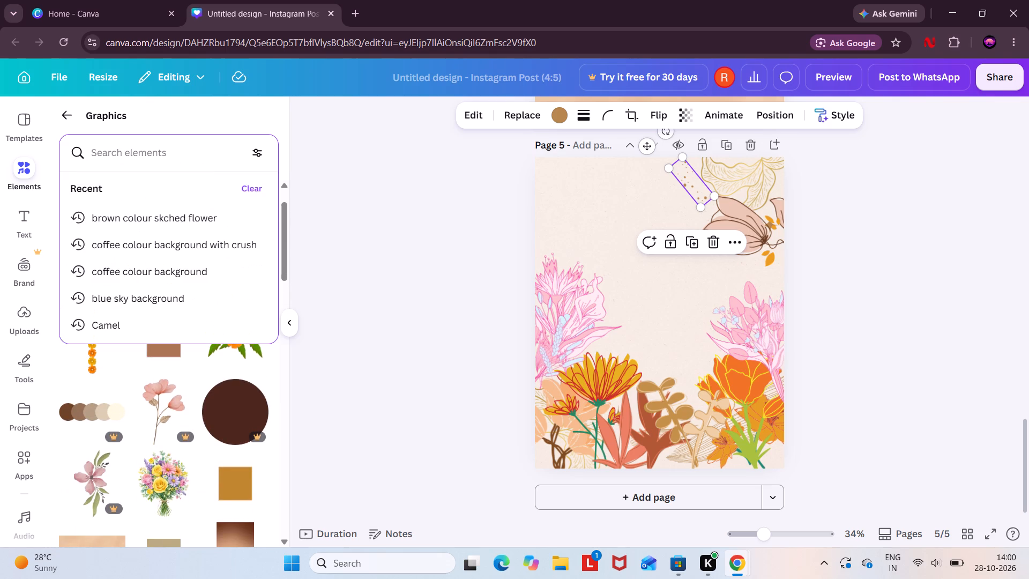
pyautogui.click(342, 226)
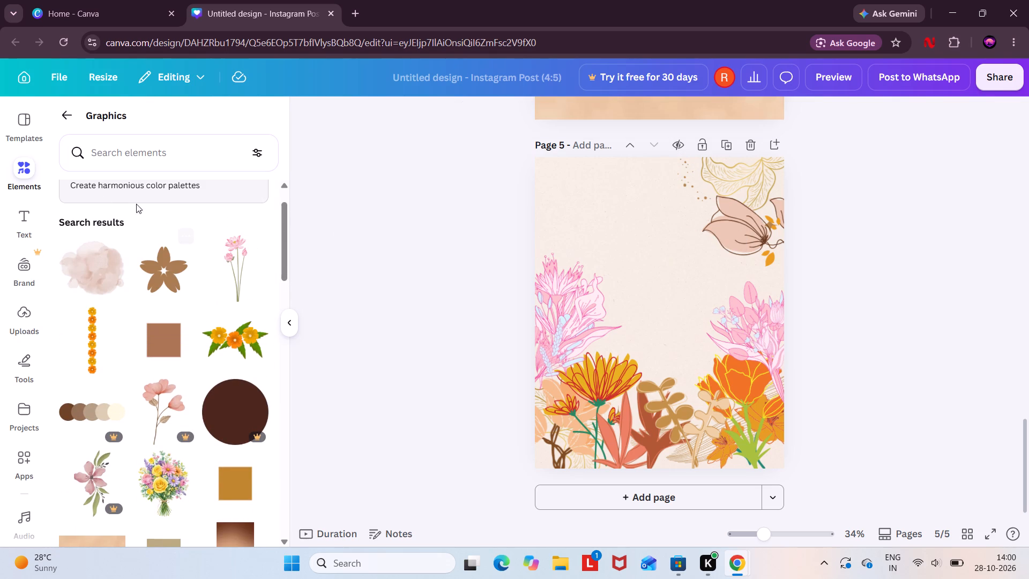
# Browse further down the graphics results and run the related search "Brown flower".
pyautogui.scroll(2, 83, 255)
pyautogui.hscroll(5, 83, 255)
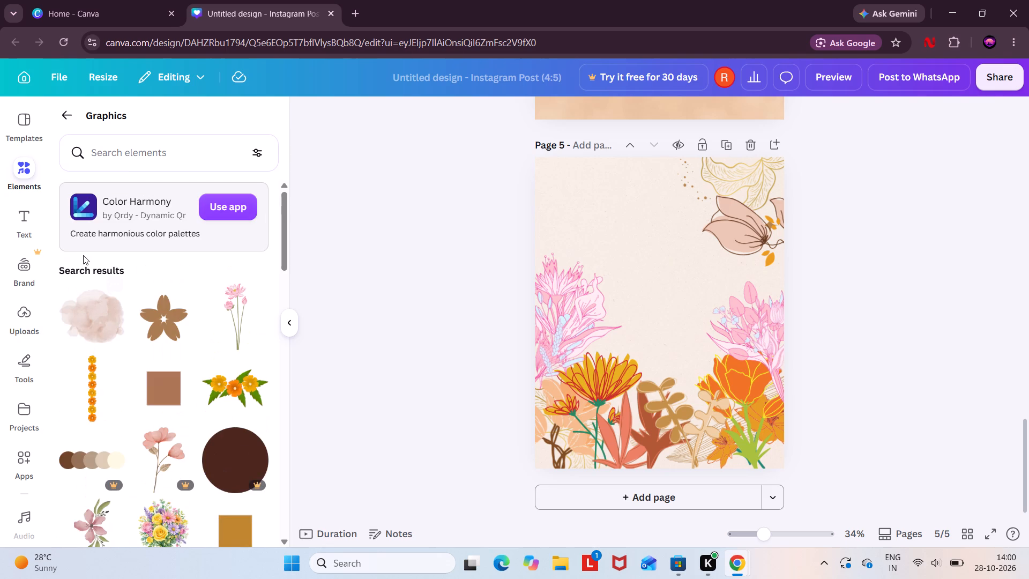
pyautogui.click(29, 207)
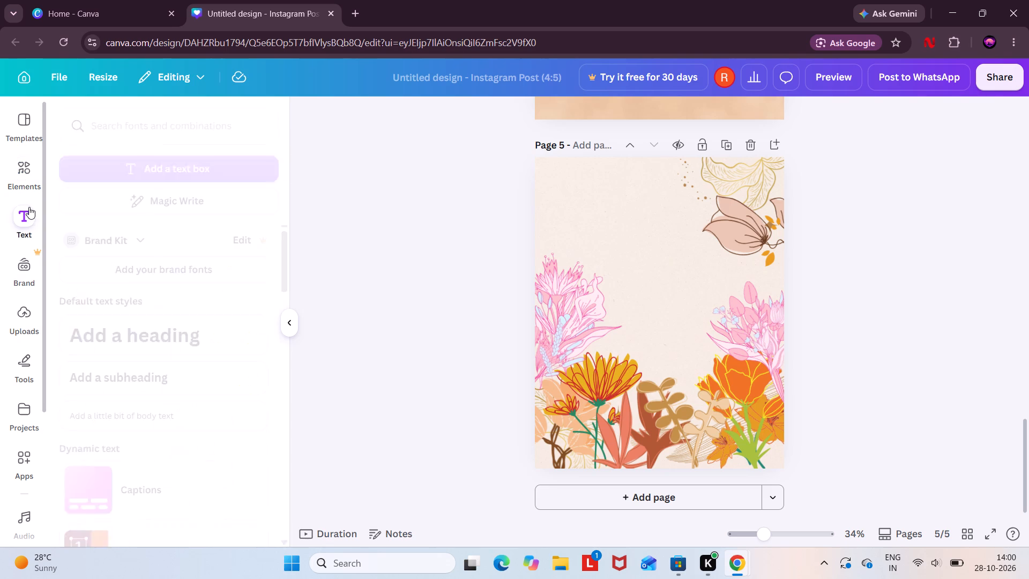
pyautogui.click(26, 160)
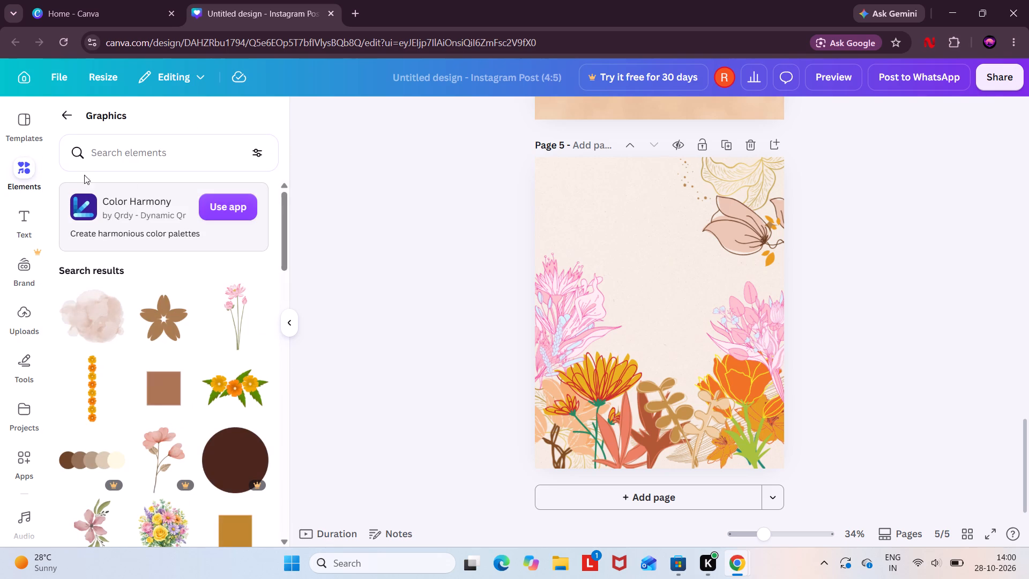
pyautogui.click(77, 268)
pyautogui.scroll(-2, 105, 309)
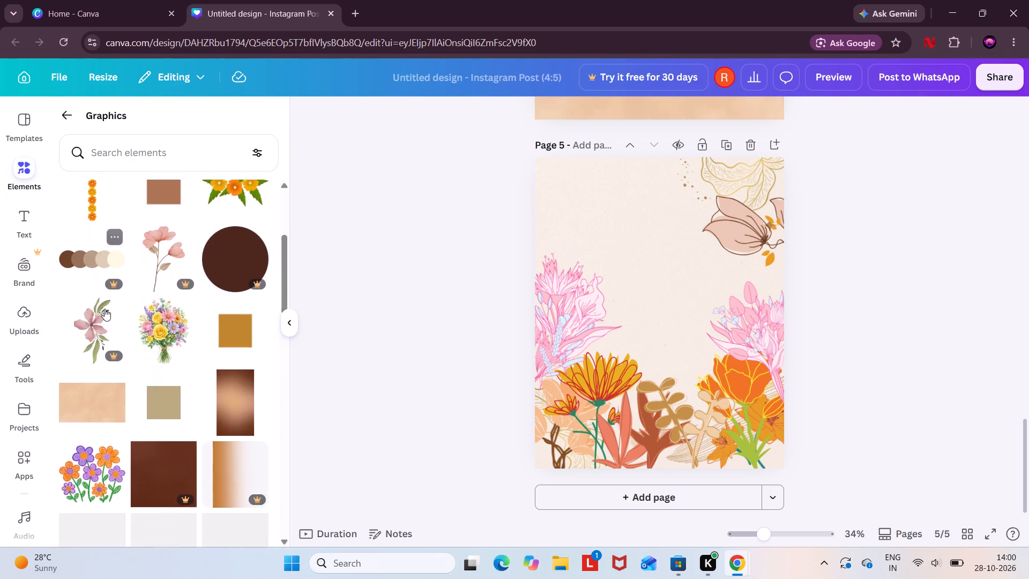
pyautogui.scroll(-4, 105, 309)
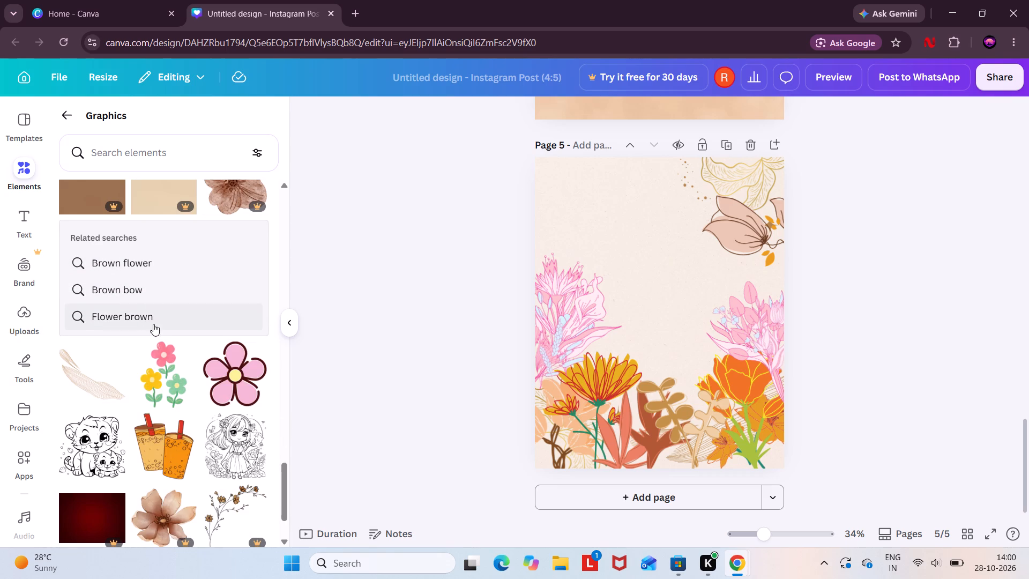
pyautogui.scroll(3, 148, 284)
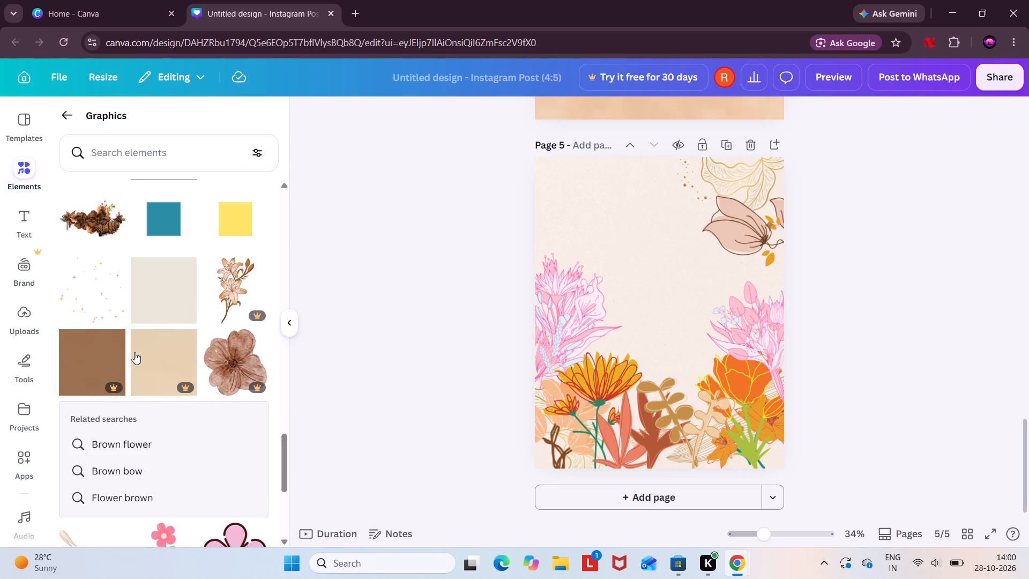
pyautogui.click(135, 447)
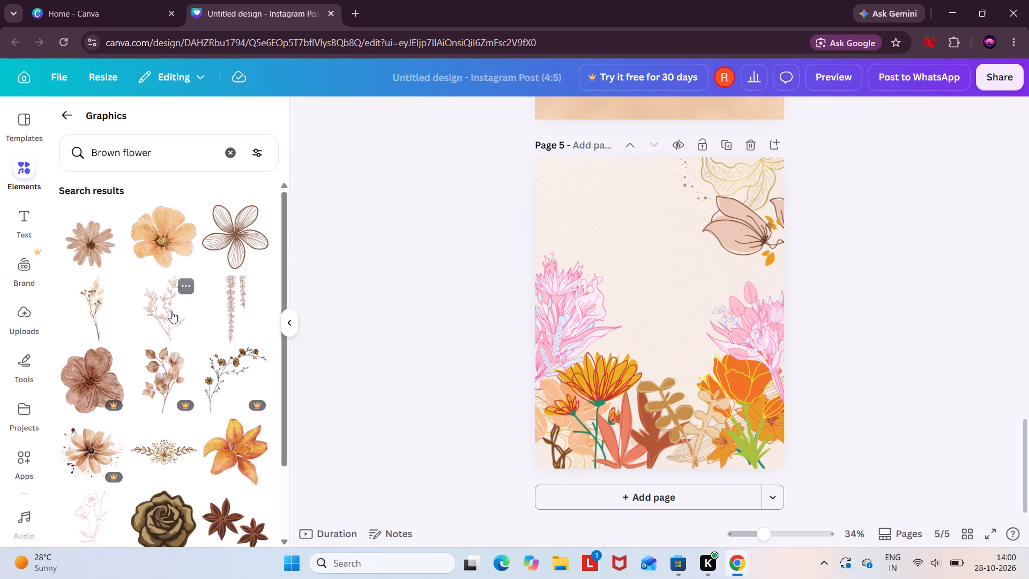
# Add the brown sketched leafy branch graphic to page 5, positioned right of centre with its base at the page's bottom edge.
pyautogui.moveTo(168, 316); pyautogui.dragTo(586, 202)
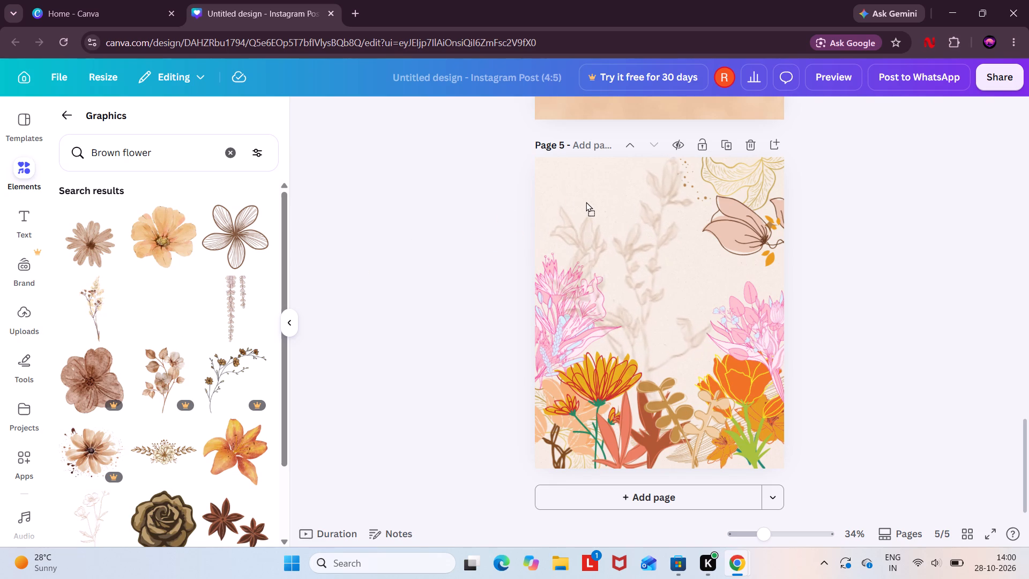
pyautogui.moveTo(586, 202); pyautogui.dragTo(621, 242)
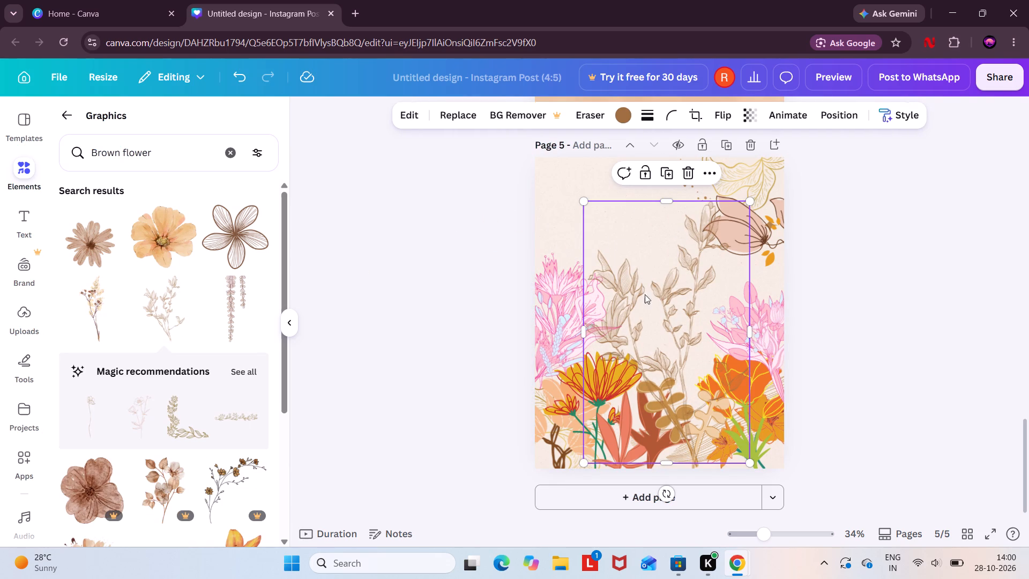
pyautogui.moveTo(666, 321); pyautogui.dragTo(695, 321)
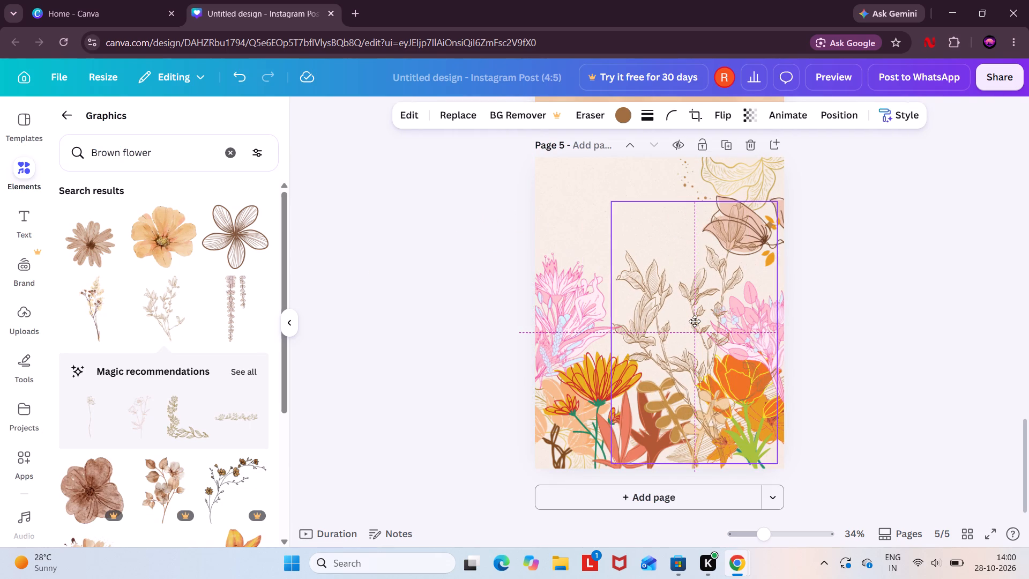
pyautogui.moveTo(695, 321); pyautogui.dragTo(686, 325)
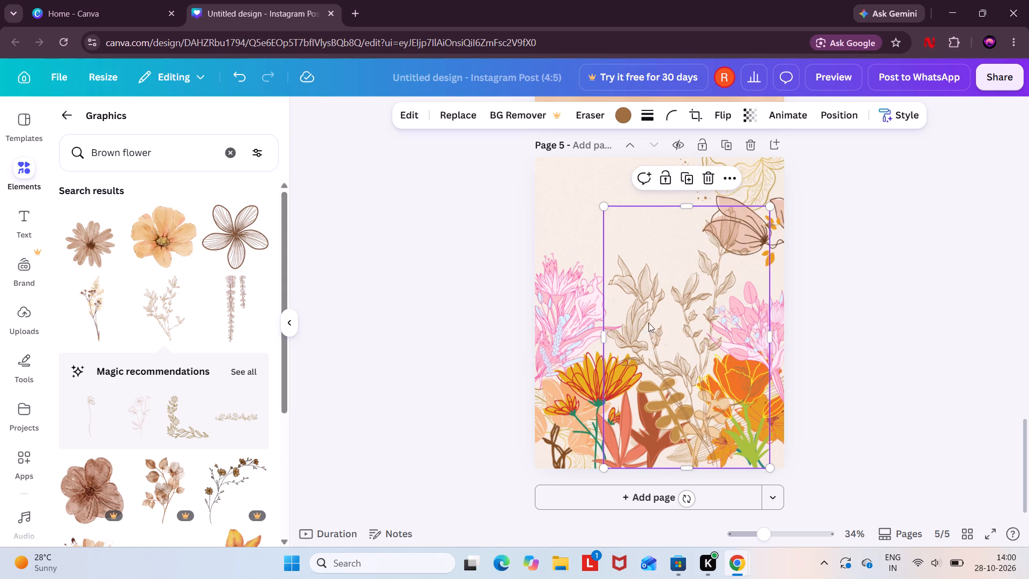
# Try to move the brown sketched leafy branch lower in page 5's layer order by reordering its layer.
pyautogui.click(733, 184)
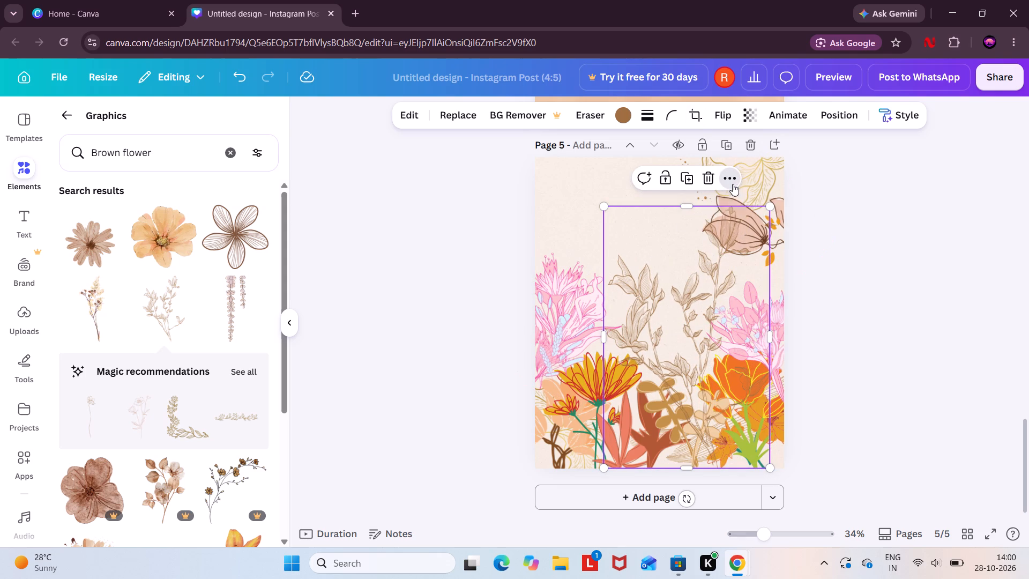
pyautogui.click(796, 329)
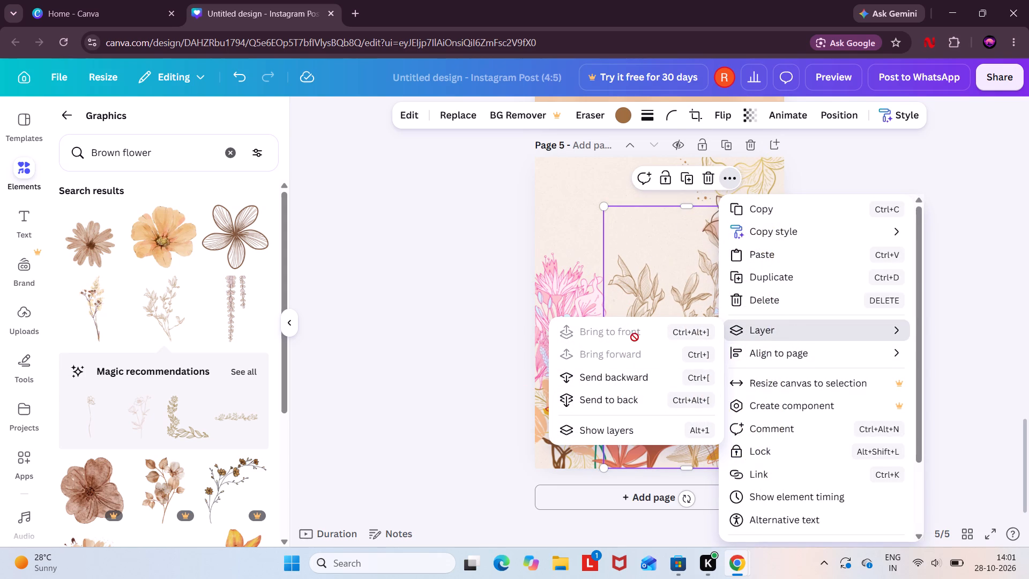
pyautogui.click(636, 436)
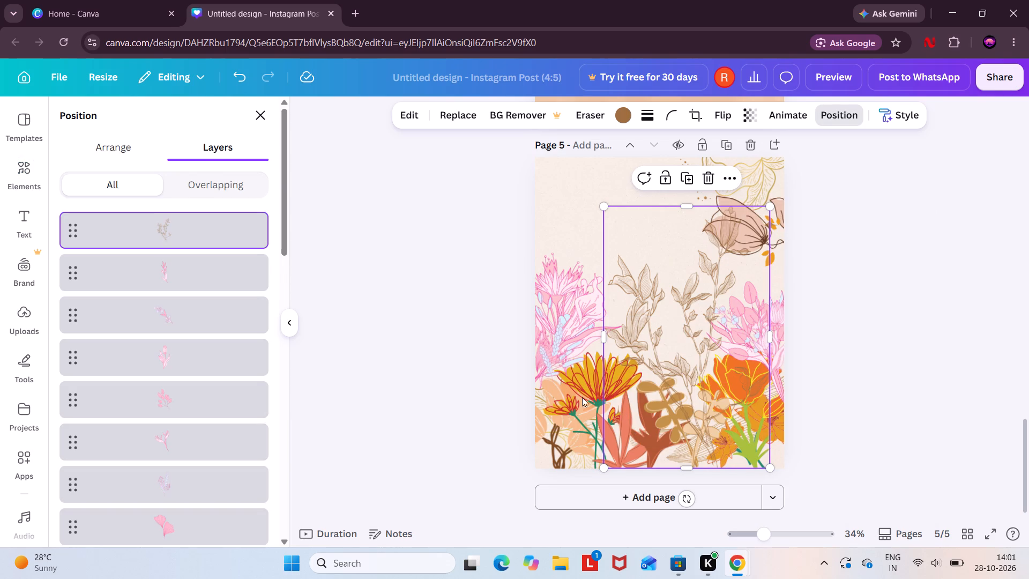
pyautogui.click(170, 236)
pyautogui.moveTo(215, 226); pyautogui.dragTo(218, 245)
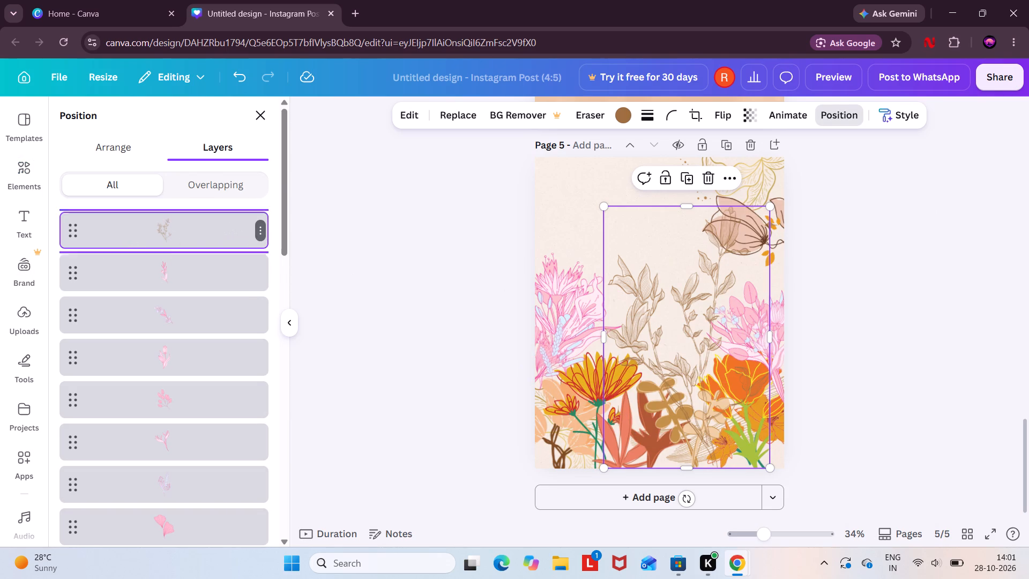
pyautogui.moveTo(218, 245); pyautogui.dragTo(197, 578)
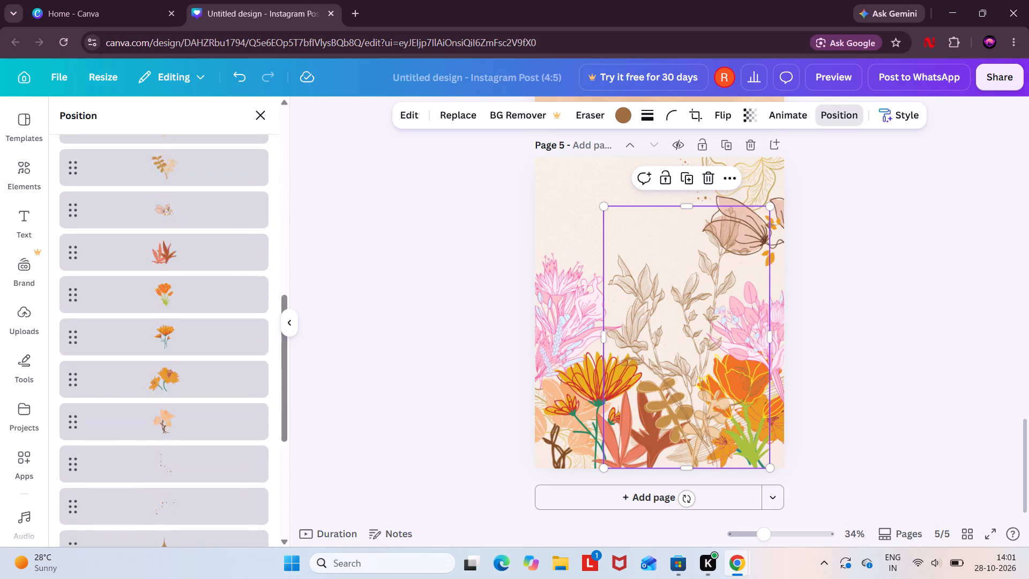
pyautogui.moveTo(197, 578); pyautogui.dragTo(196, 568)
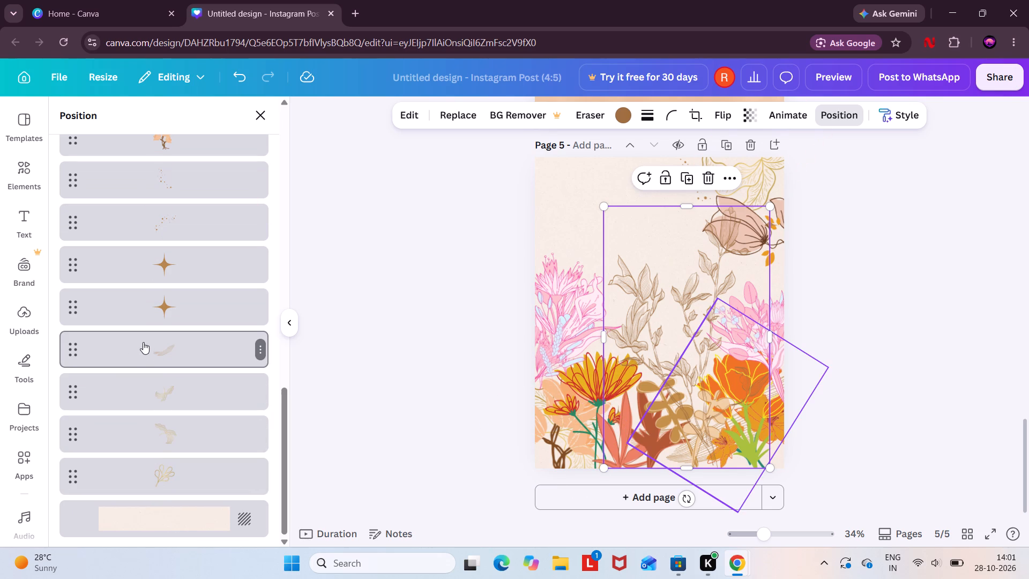
# Select the tilted pink flower layer at page 5's right edge and open its arrangement options.
pyautogui.scroll(5, 137, 346)
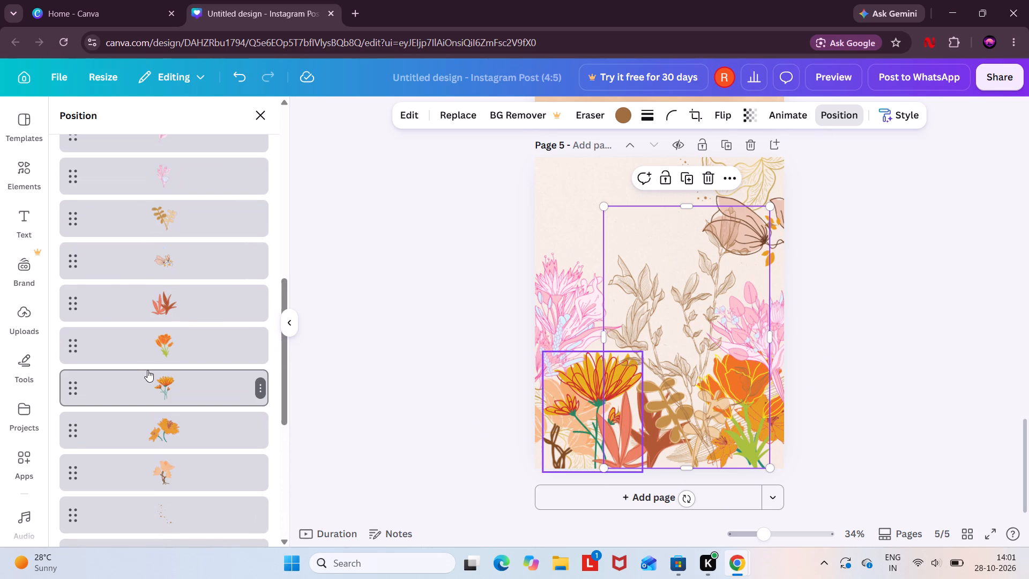
pyautogui.scroll(6, 147, 370)
pyautogui.scroll(5, 192, 397)
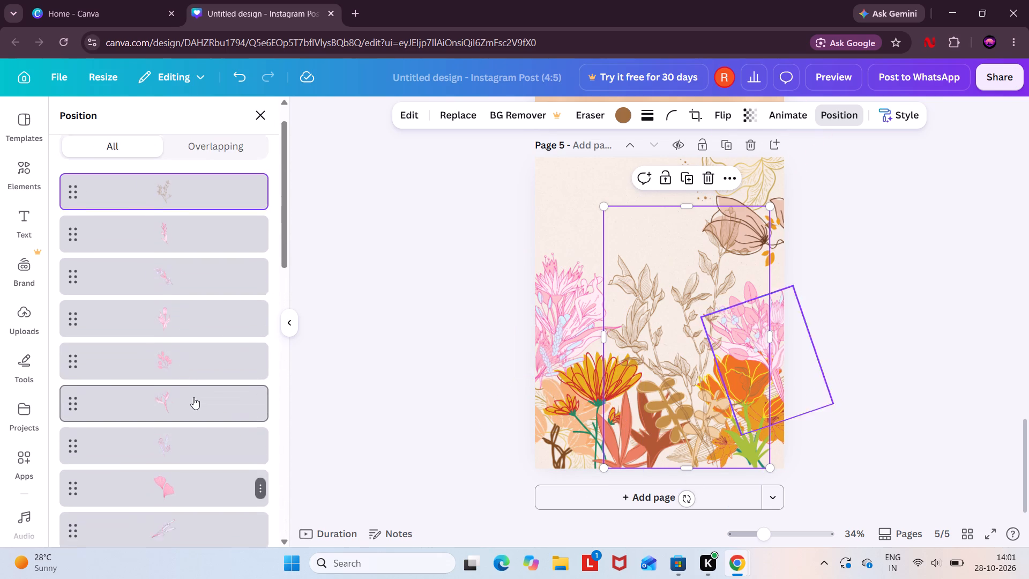
pyautogui.scroll(11, 195, 398)
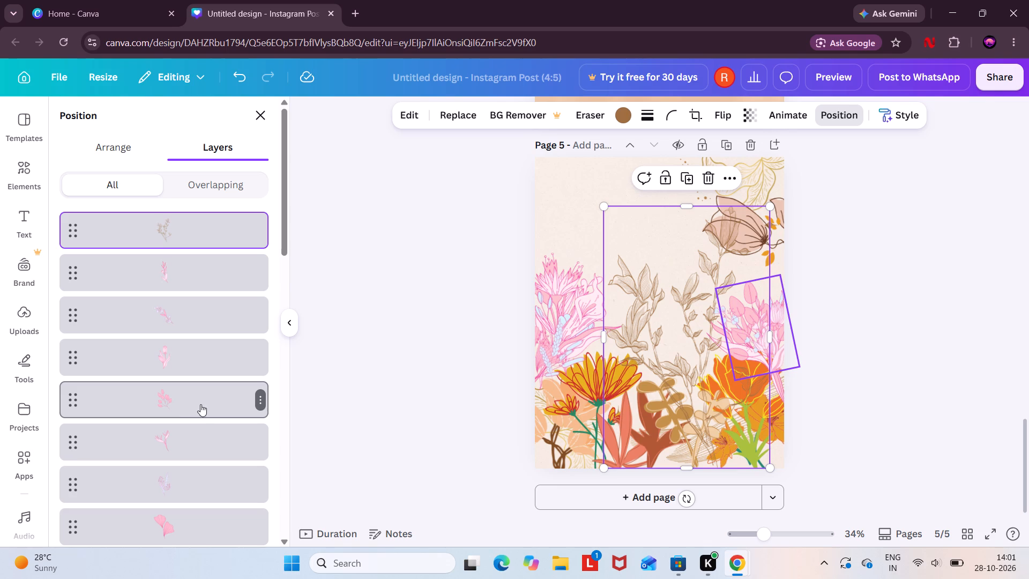
pyautogui.click(237, 427)
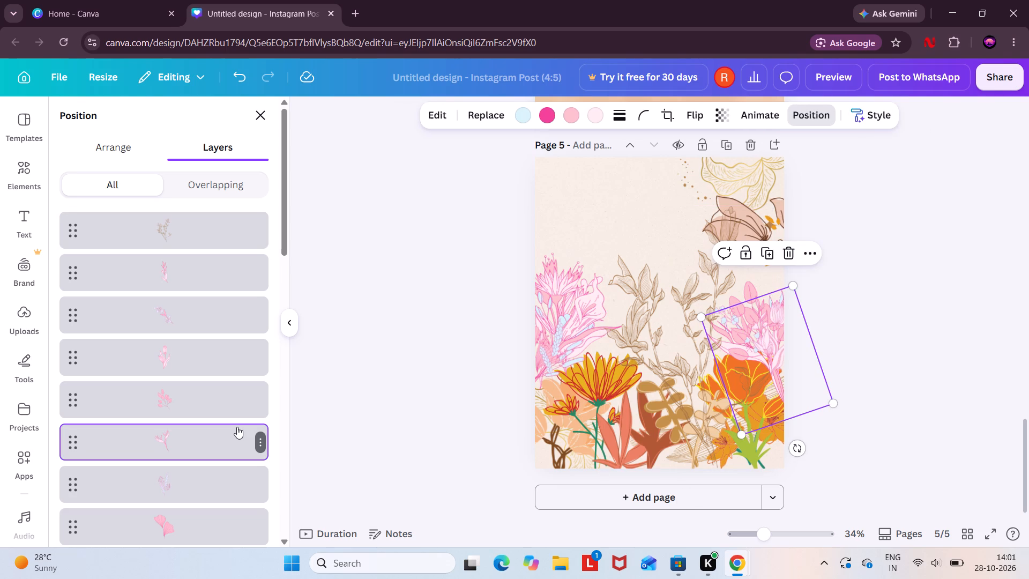
pyautogui.click(237, 427)
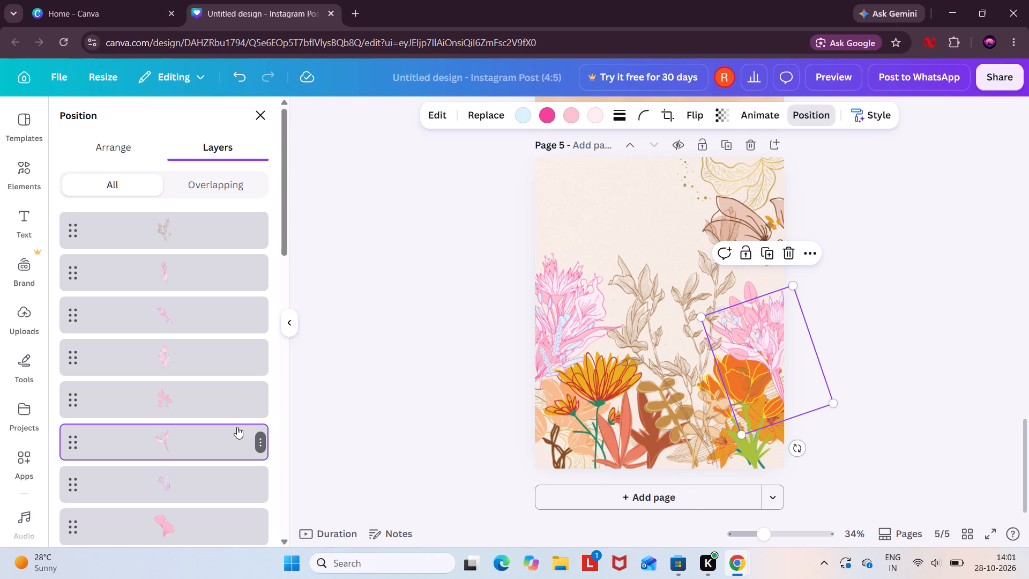
pyautogui.click(237, 427)
pyautogui.click(130, 150)
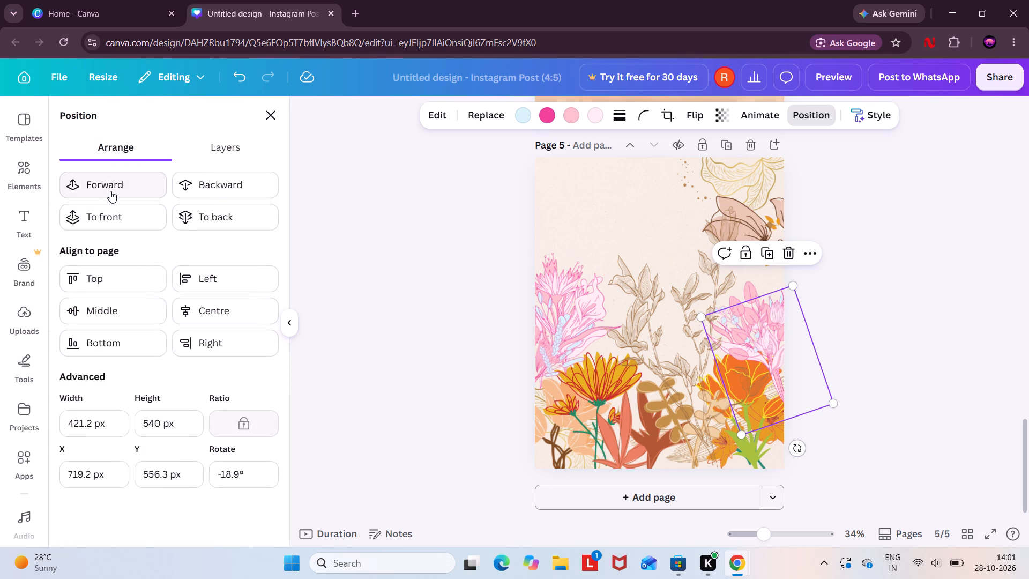
# Send the brown sketched leafy branch to the back, behind all other flowers on page 5.
pyautogui.click(686, 307)
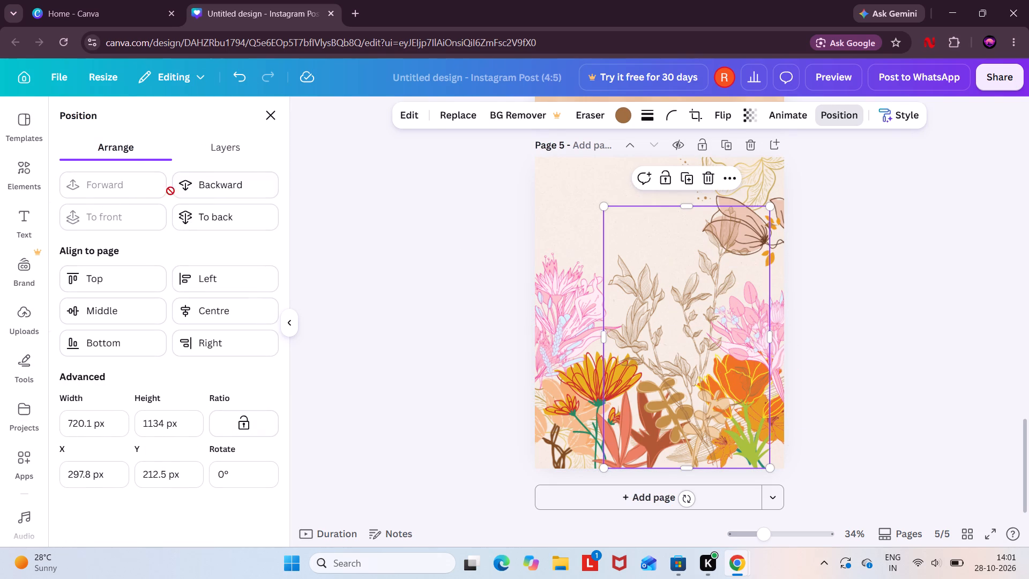
pyautogui.click(227, 216)
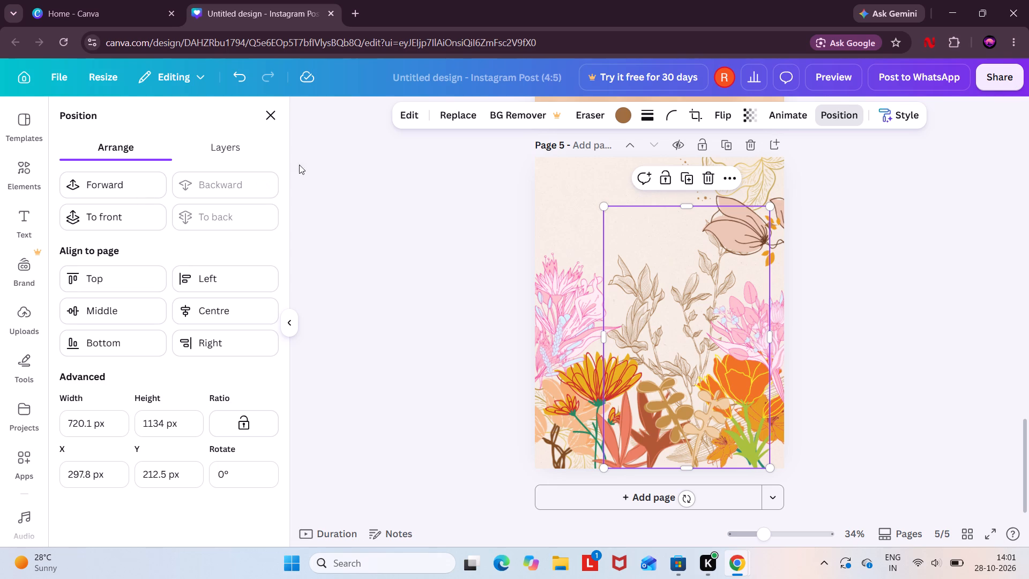
pyautogui.moveTo(267, 126); pyautogui.dragTo(264, 120)
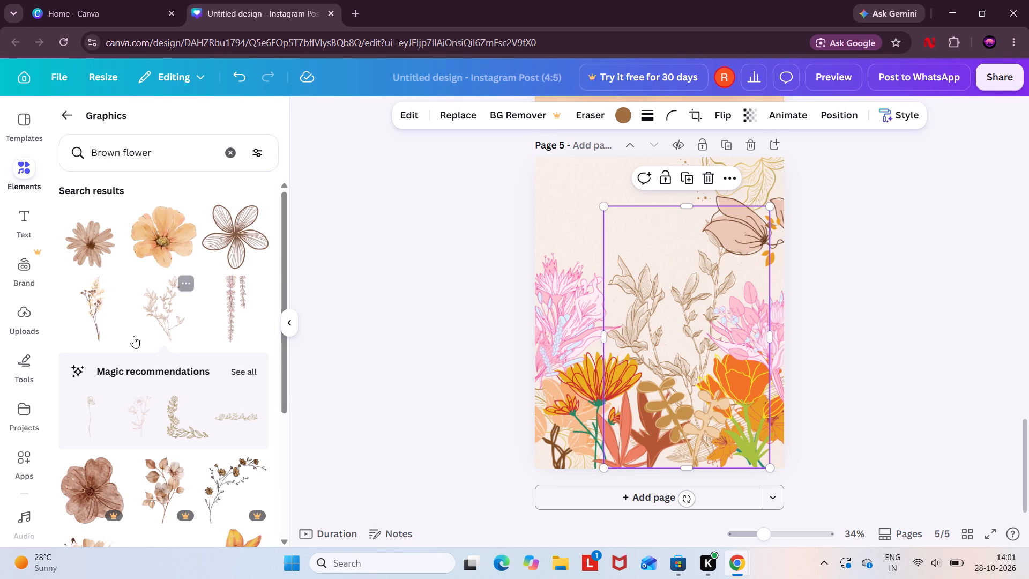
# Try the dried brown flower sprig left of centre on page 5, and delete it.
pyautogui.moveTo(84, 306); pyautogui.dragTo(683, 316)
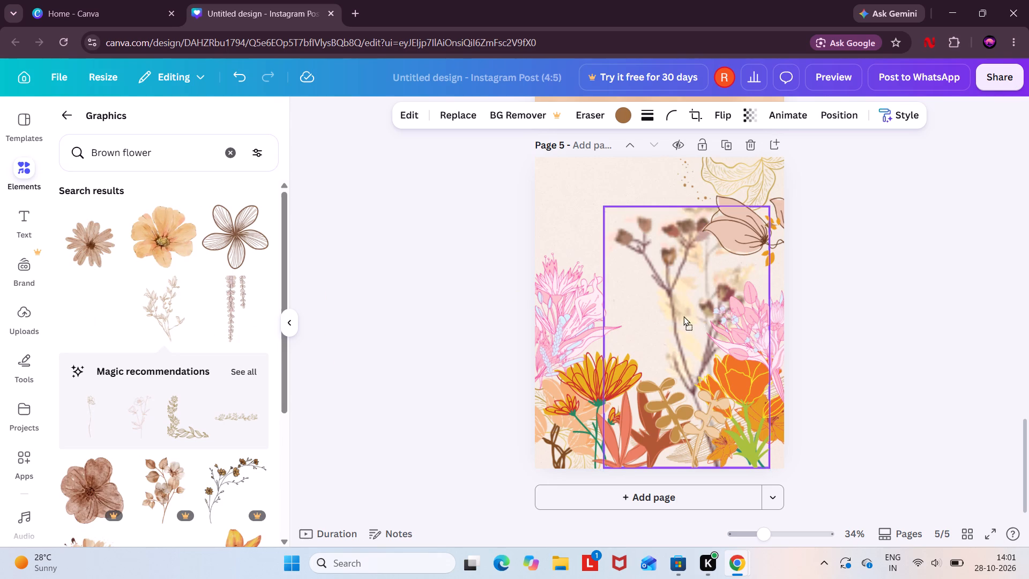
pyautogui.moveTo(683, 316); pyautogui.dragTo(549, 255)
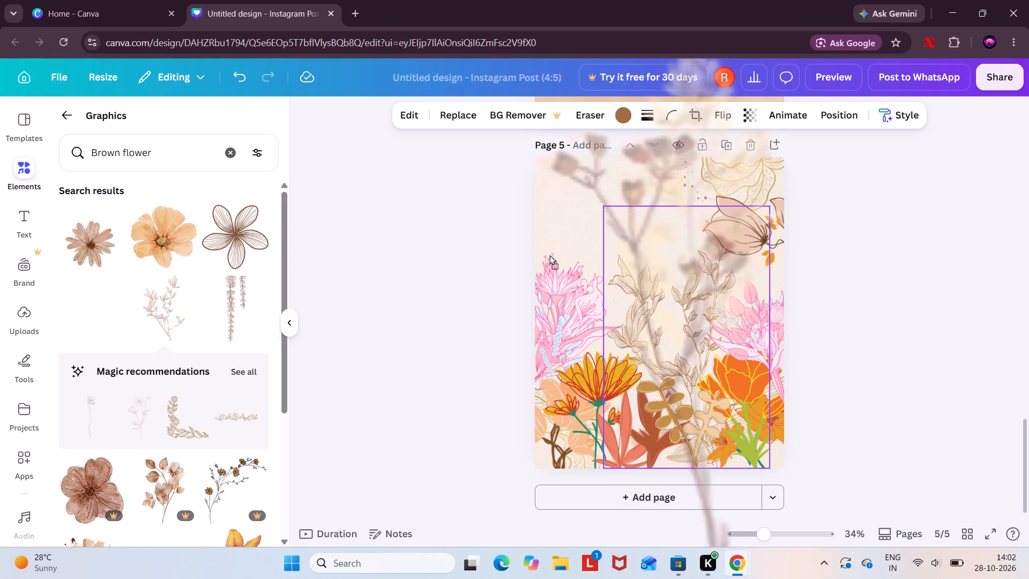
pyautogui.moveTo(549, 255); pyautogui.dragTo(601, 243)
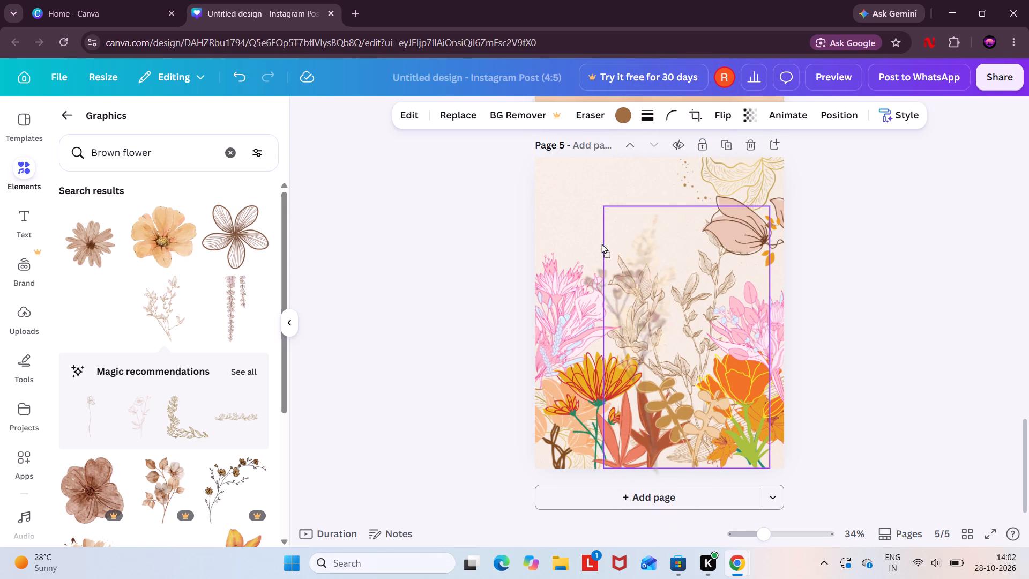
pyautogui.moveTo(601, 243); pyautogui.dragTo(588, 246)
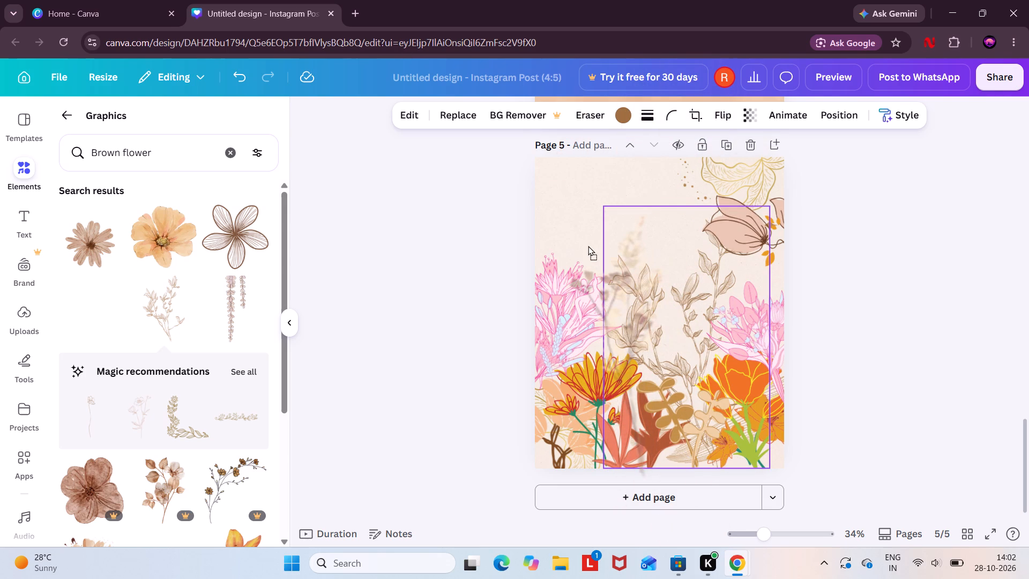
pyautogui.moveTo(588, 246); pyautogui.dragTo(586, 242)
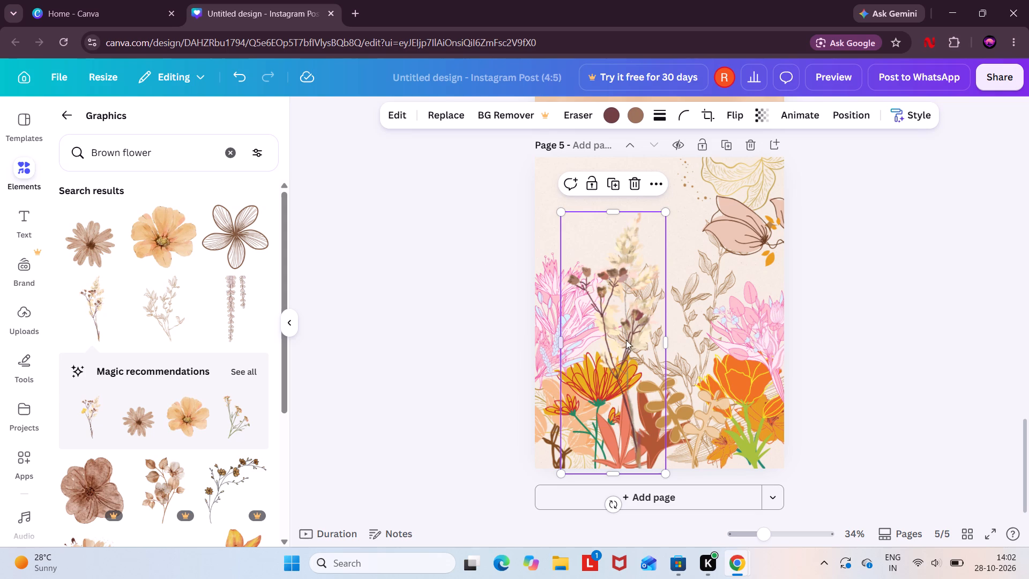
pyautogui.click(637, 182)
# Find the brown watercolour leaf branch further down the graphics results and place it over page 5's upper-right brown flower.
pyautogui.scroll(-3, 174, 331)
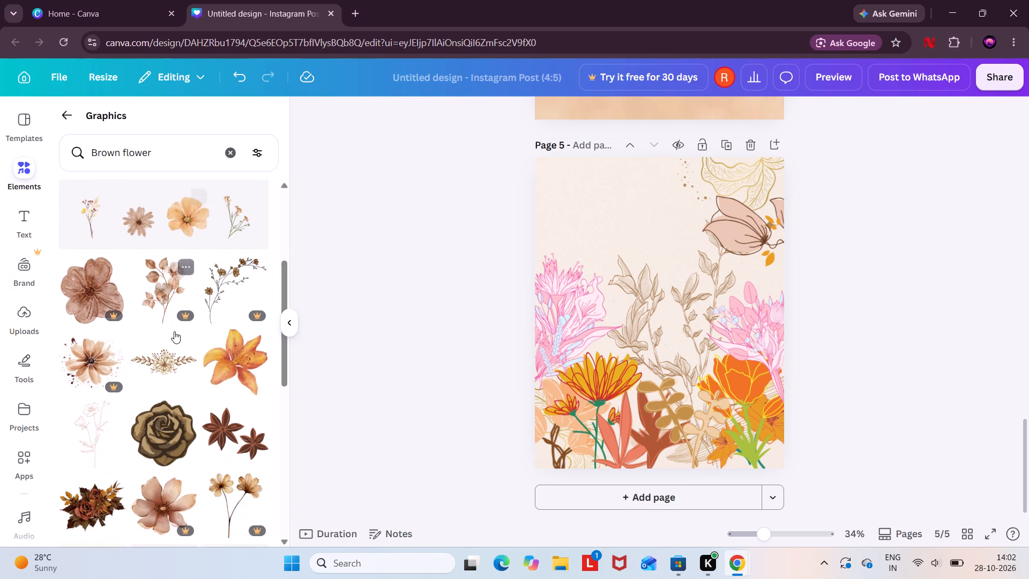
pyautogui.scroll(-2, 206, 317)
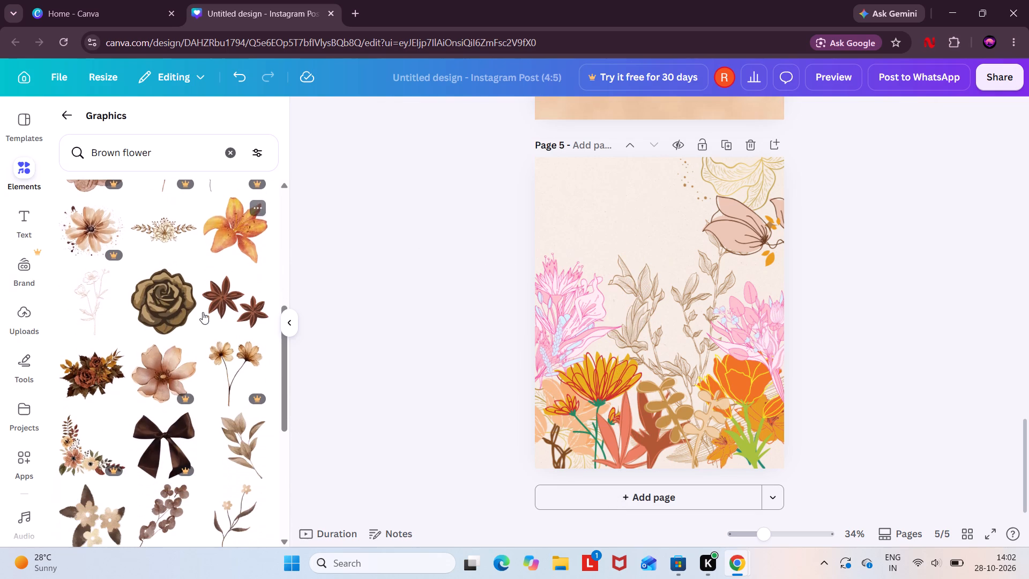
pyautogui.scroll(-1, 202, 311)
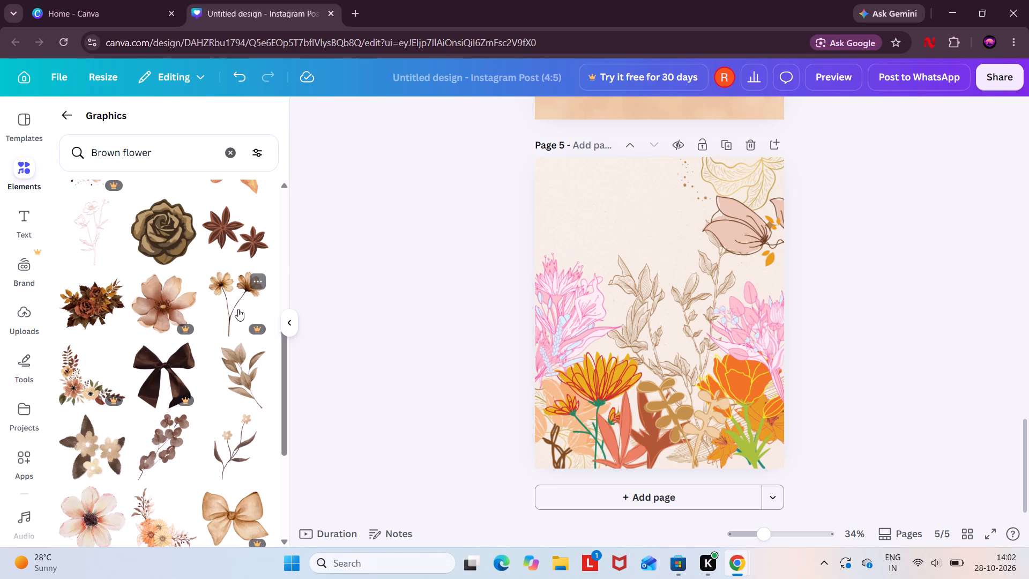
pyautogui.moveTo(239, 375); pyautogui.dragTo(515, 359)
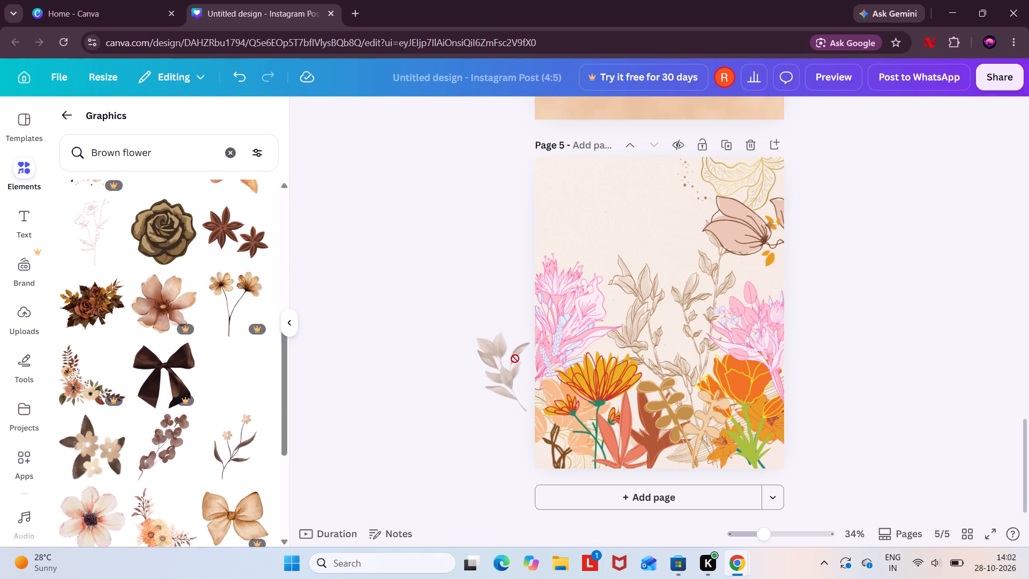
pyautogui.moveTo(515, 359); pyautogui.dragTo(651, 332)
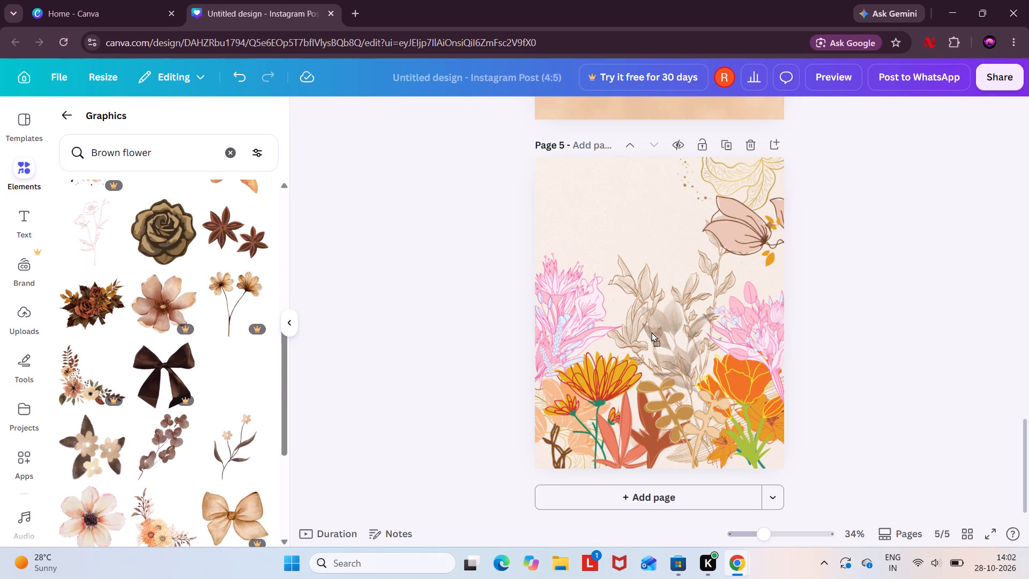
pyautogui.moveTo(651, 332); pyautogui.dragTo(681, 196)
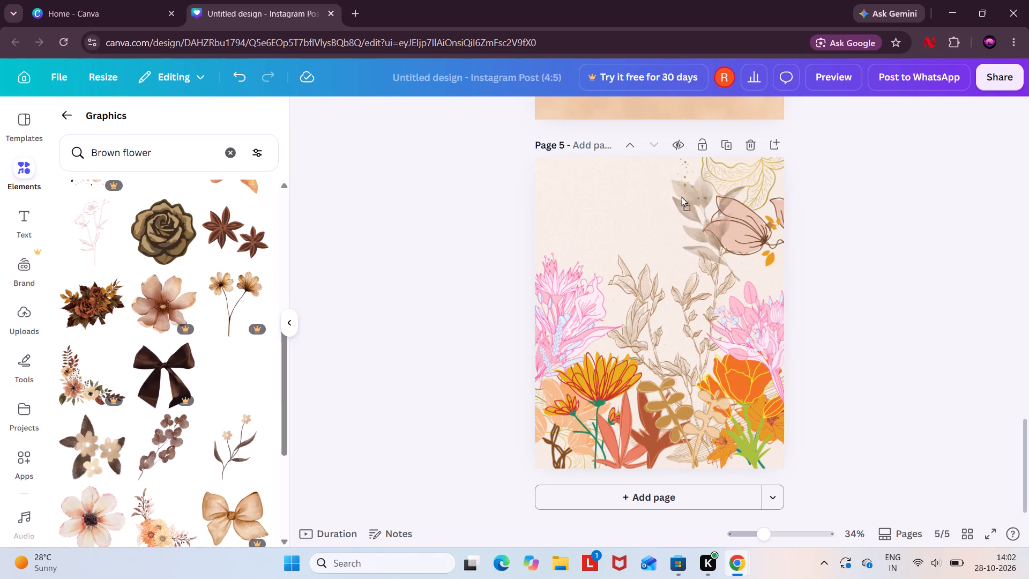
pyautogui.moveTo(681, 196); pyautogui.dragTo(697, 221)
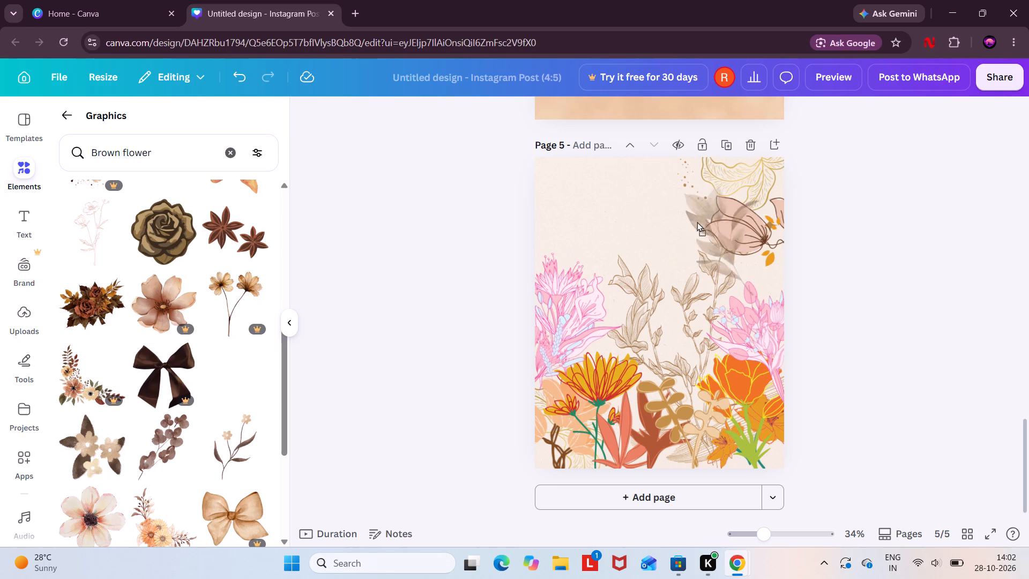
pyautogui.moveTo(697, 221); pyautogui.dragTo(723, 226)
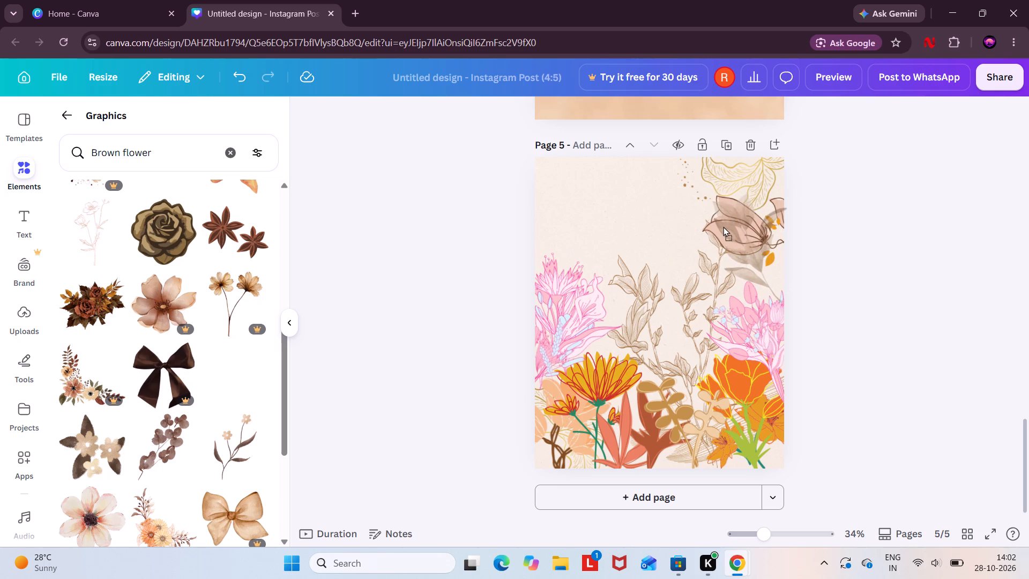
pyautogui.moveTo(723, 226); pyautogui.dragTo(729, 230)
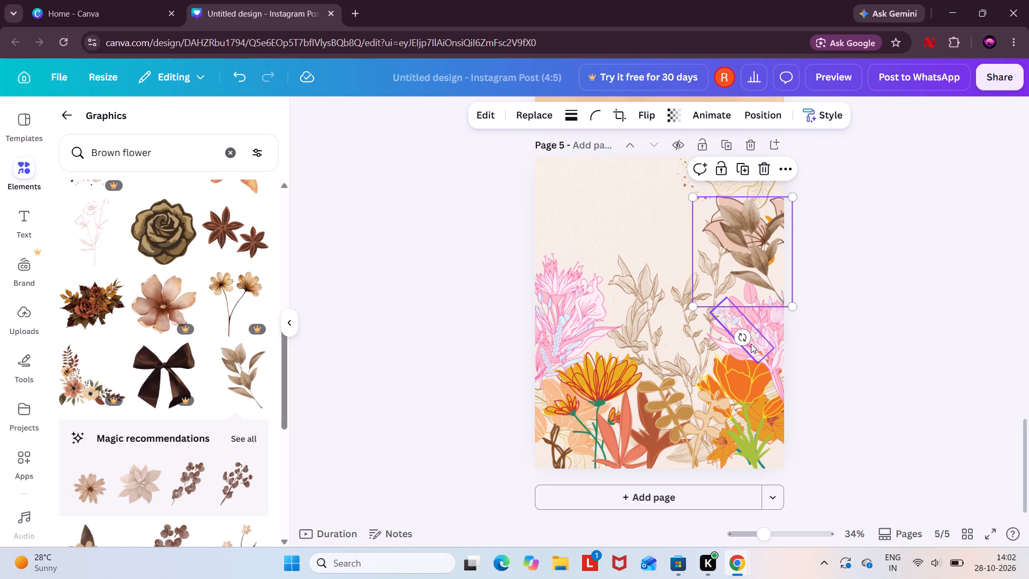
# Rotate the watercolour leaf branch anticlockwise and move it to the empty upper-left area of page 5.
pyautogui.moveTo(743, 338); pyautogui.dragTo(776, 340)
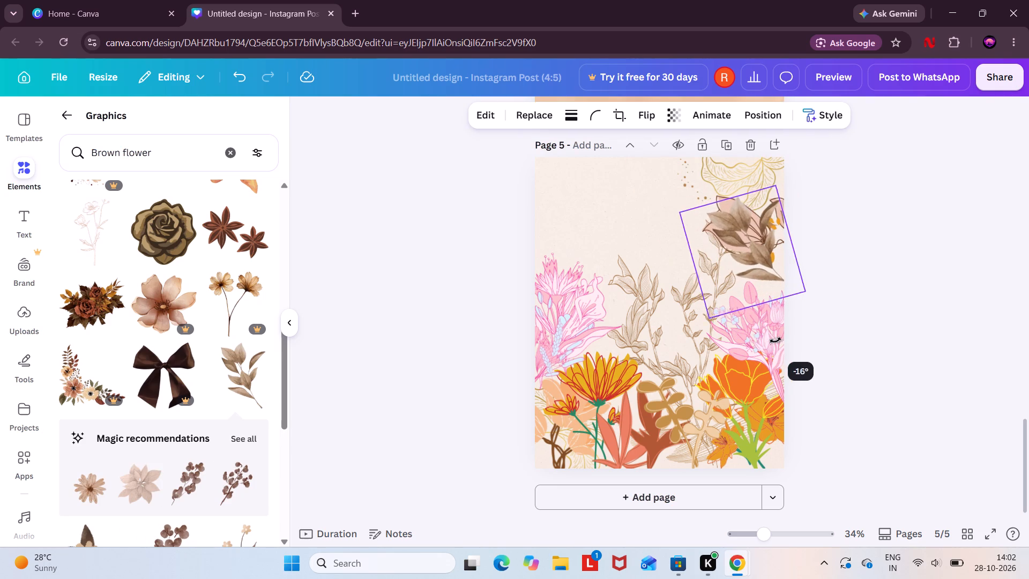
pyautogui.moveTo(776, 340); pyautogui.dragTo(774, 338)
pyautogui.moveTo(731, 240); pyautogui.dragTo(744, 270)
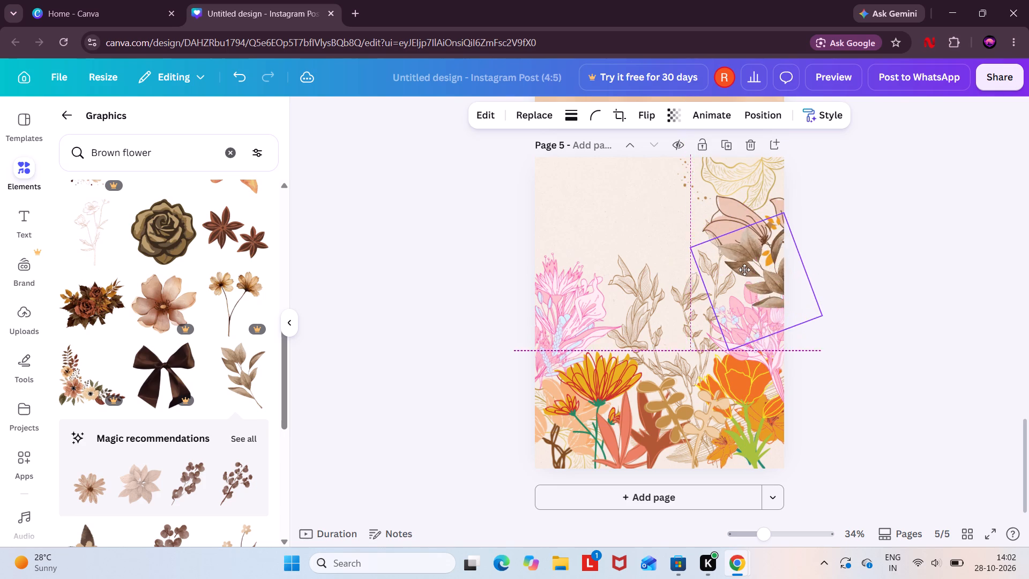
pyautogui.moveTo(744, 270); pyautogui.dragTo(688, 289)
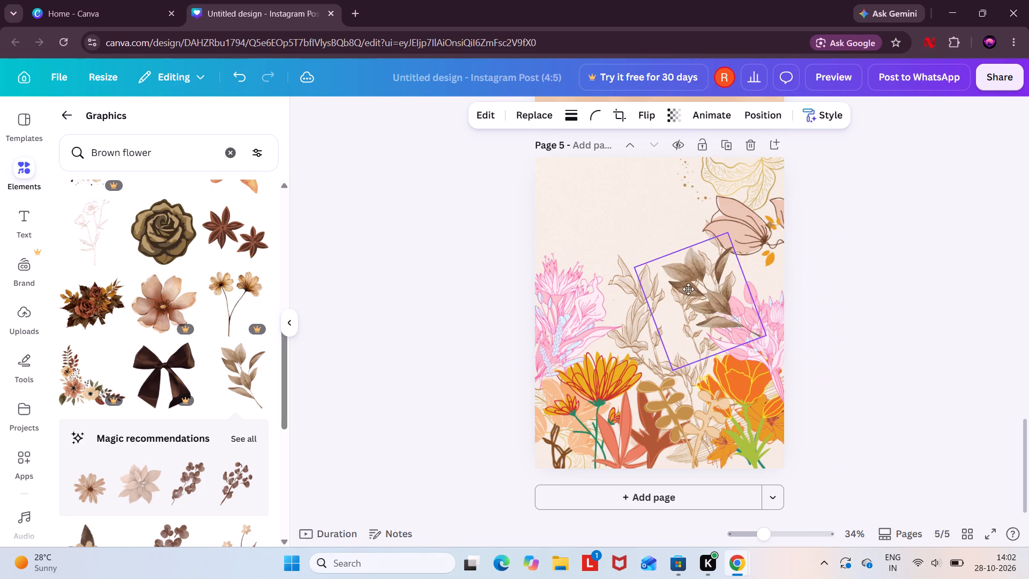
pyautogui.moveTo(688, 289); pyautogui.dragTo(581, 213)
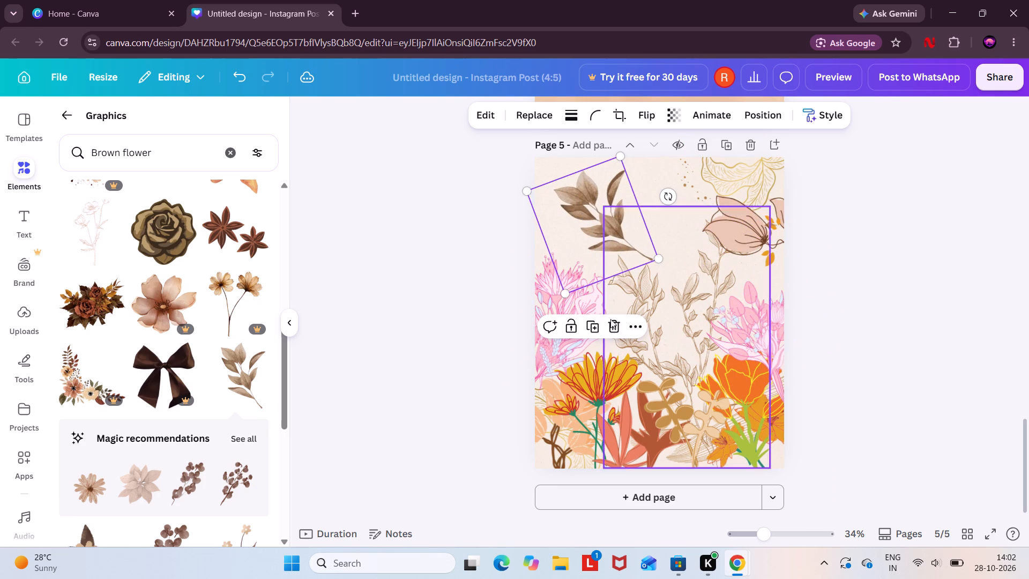
# Shift the brown sketched leafy branch slightly down so its base extends past page 5's bottom edge.
pyautogui.moveTo(639, 287); pyautogui.dragTo(634, 299)
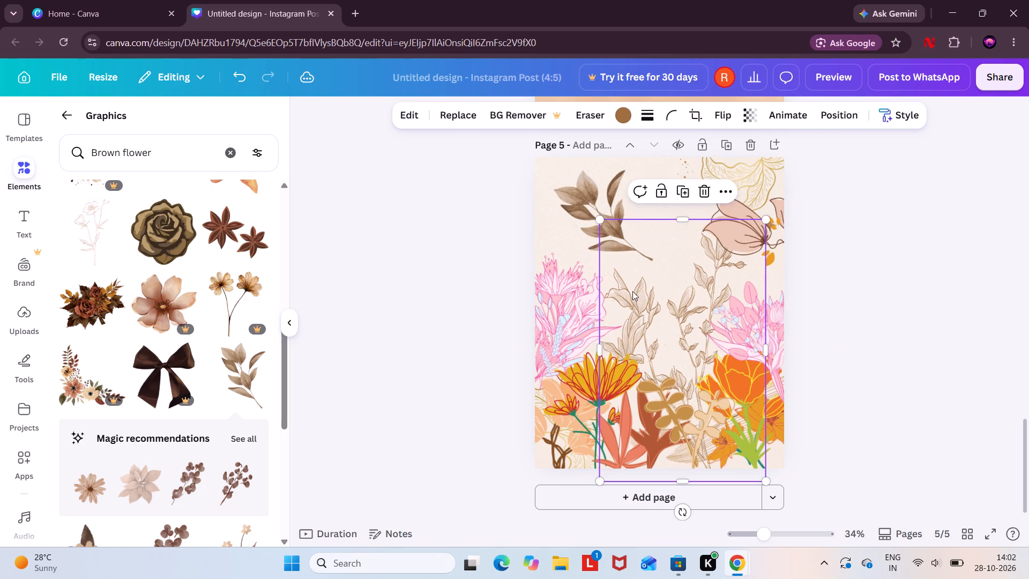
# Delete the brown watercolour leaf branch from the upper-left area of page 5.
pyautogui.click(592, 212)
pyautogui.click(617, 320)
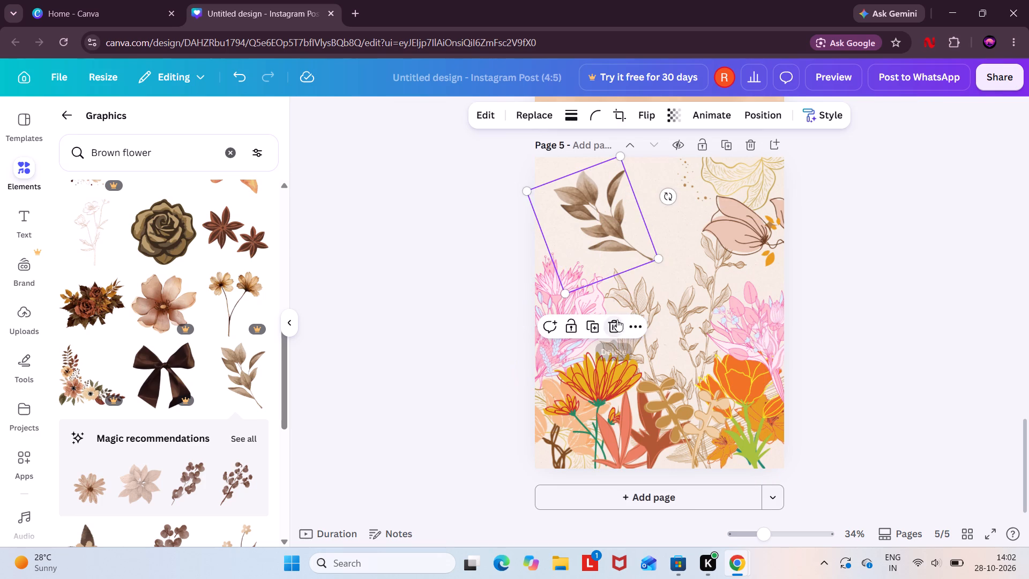
# Show all magic recommendations for the leaf branch and add the dark-leaved sprig with two beige flowers to page 5.
pyautogui.scroll(-2, 199, 272)
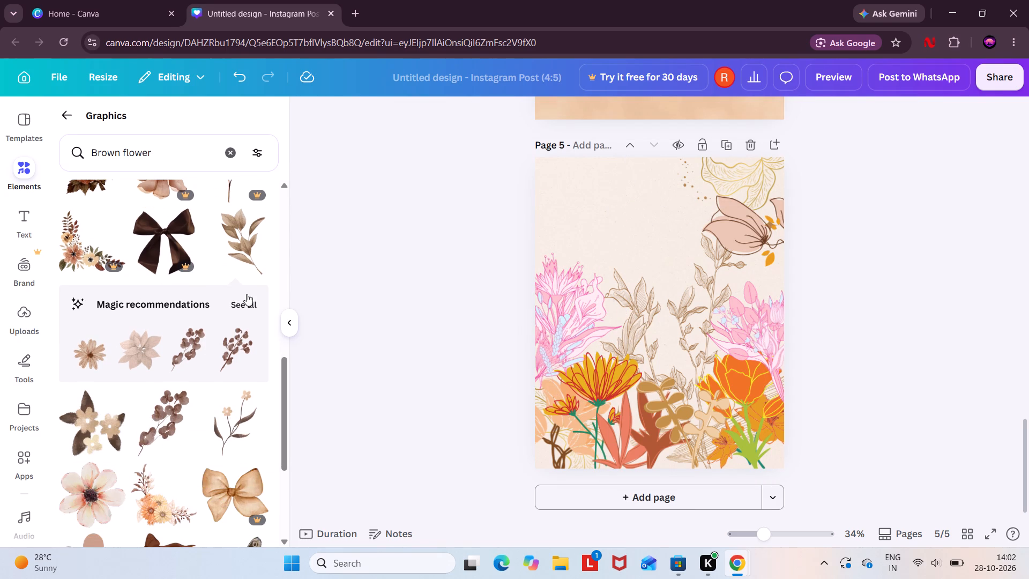
pyautogui.moveTo(248, 294); pyautogui.dragTo(253, 294)
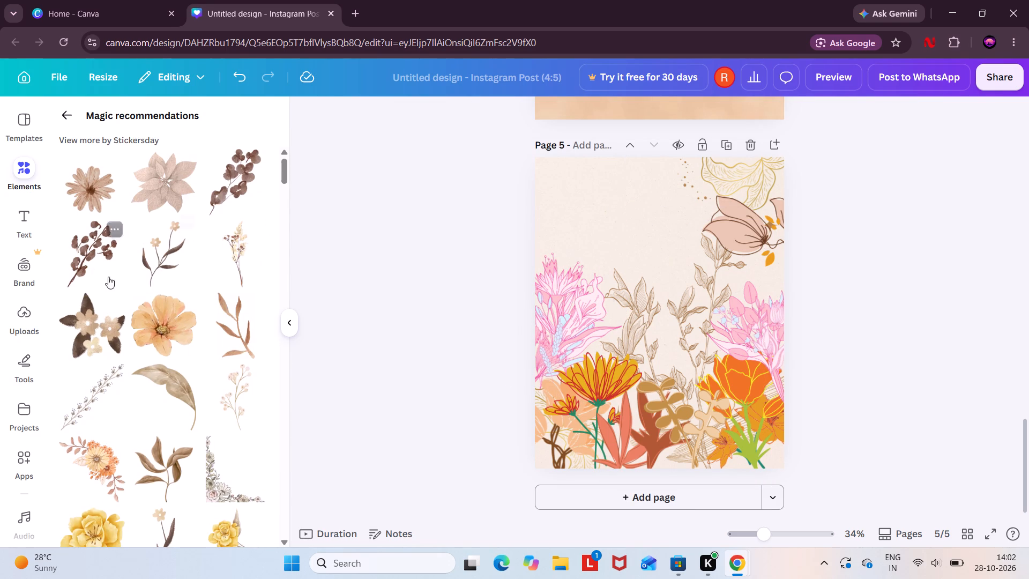
pyautogui.moveTo(163, 260); pyautogui.dragTo(557, 249)
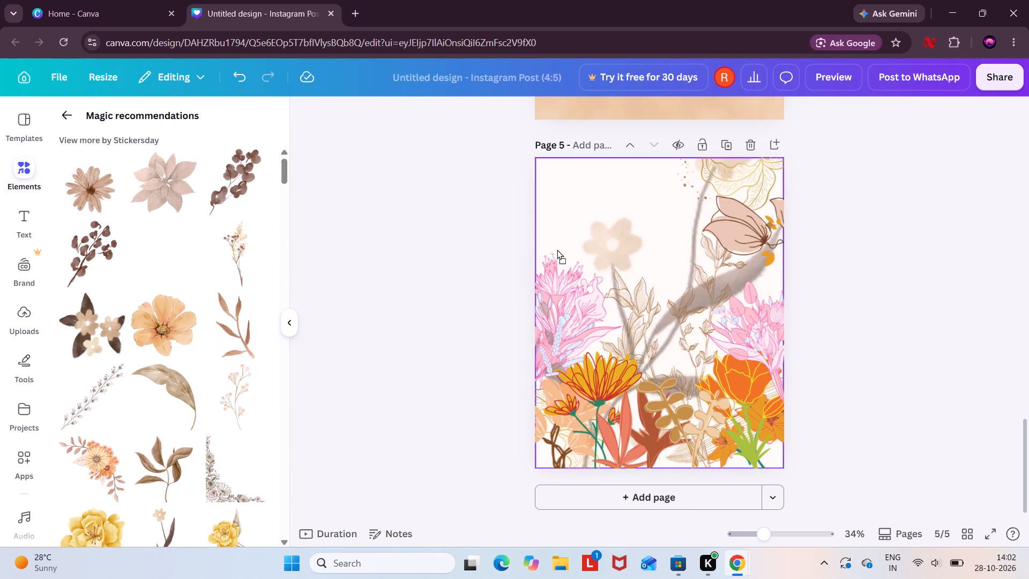
pyautogui.moveTo(557, 249); pyautogui.dragTo(527, 232)
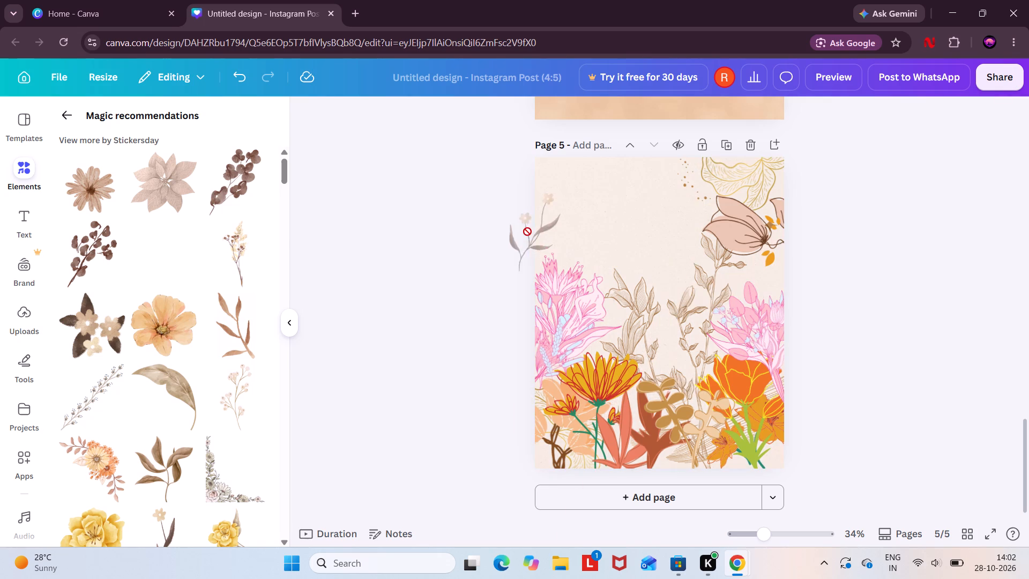
pyautogui.moveTo(527, 232); pyautogui.dragTo(571, 189)
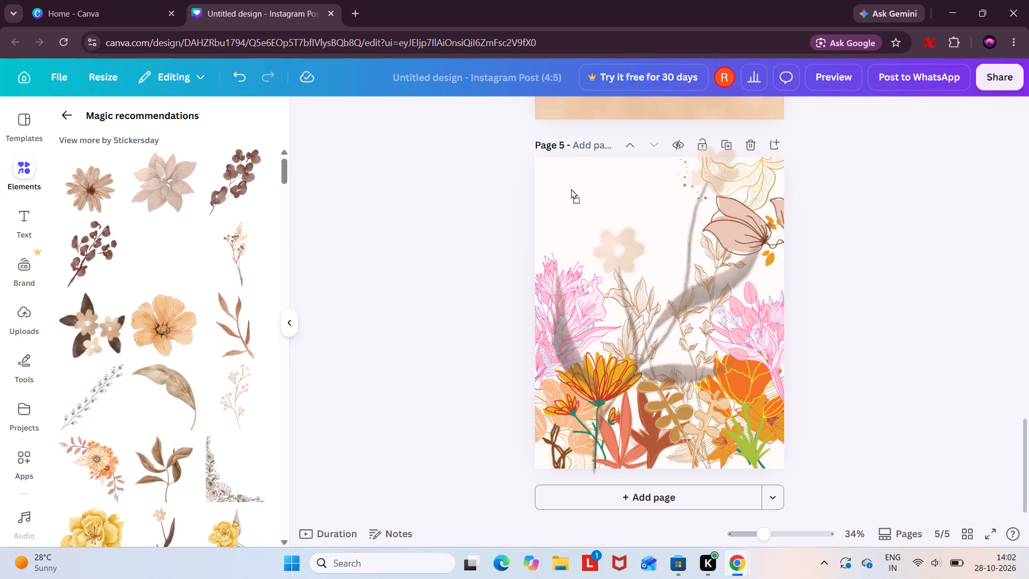
pyautogui.moveTo(571, 189); pyautogui.dragTo(571, 194)
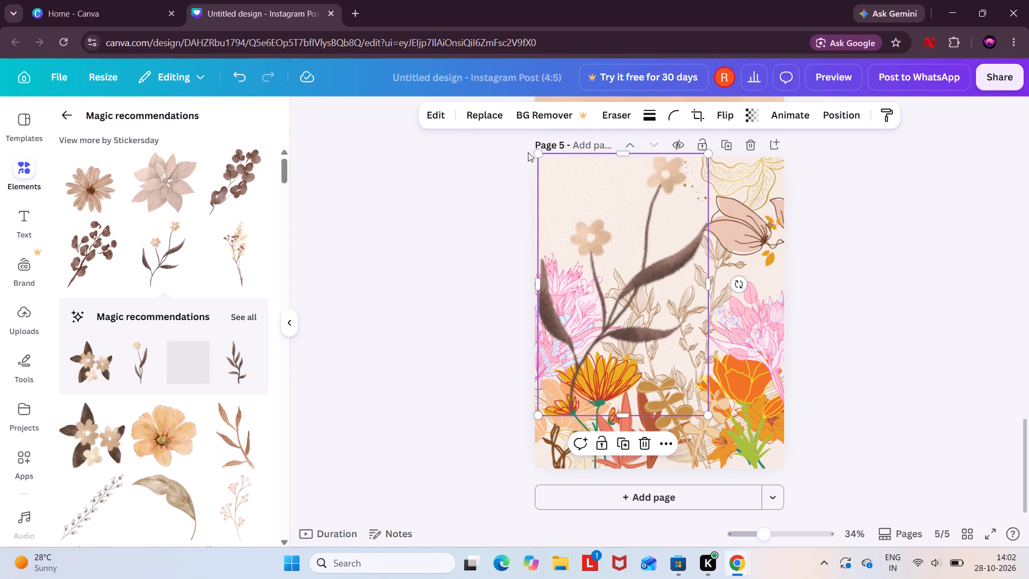
# Shrink the two-flower sprig to under half size and place it at page 5's upper-left edge above the pink flowers.
pyautogui.moveTo(539, 151); pyautogui.dragTo(630, 244)
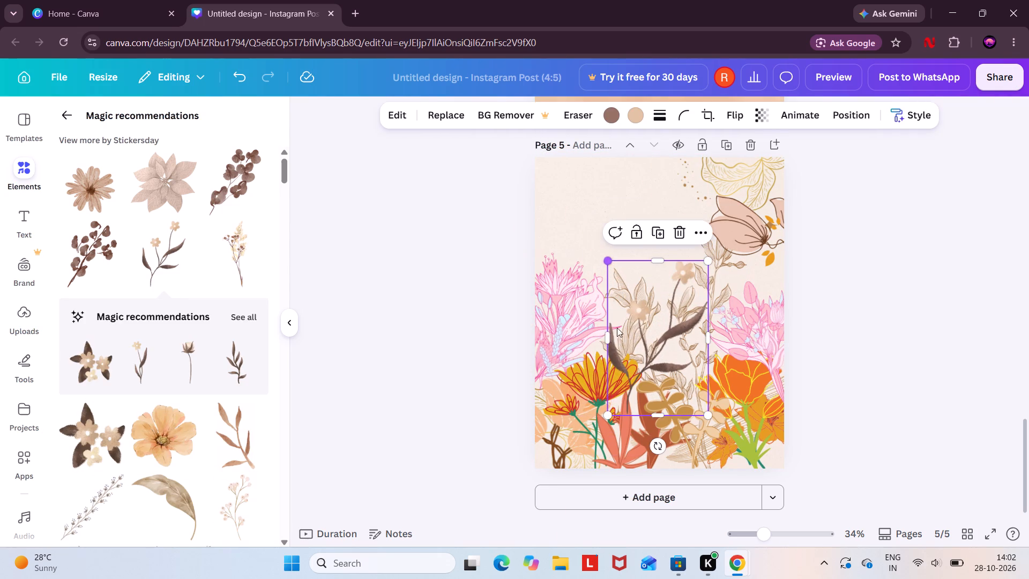
pyautogui.moveTo(642, 344); pyautogui.dragTo(546, 225)
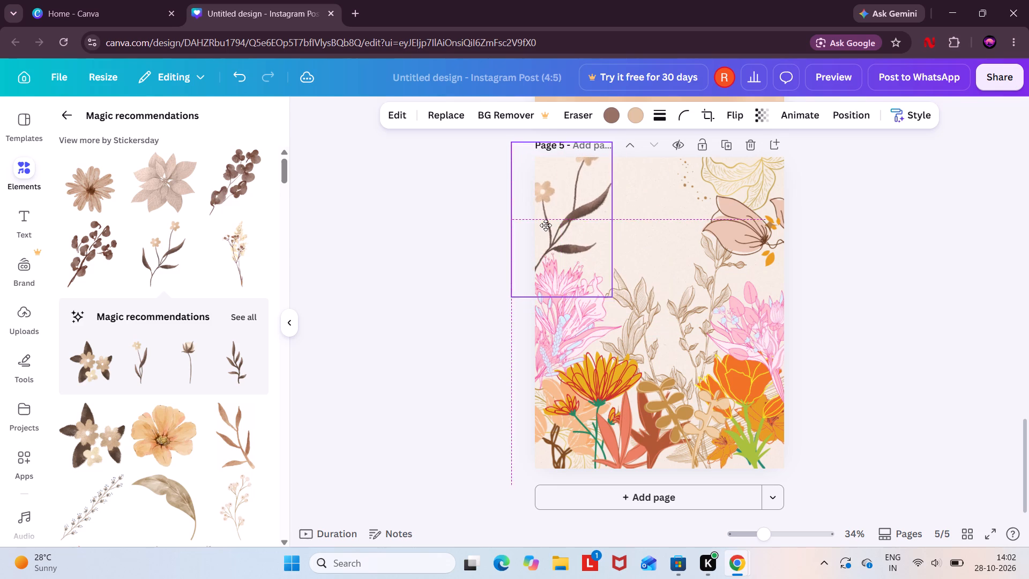
pyautogui.moveTo(546, 225); pyautogui.dragTo(542, 231)
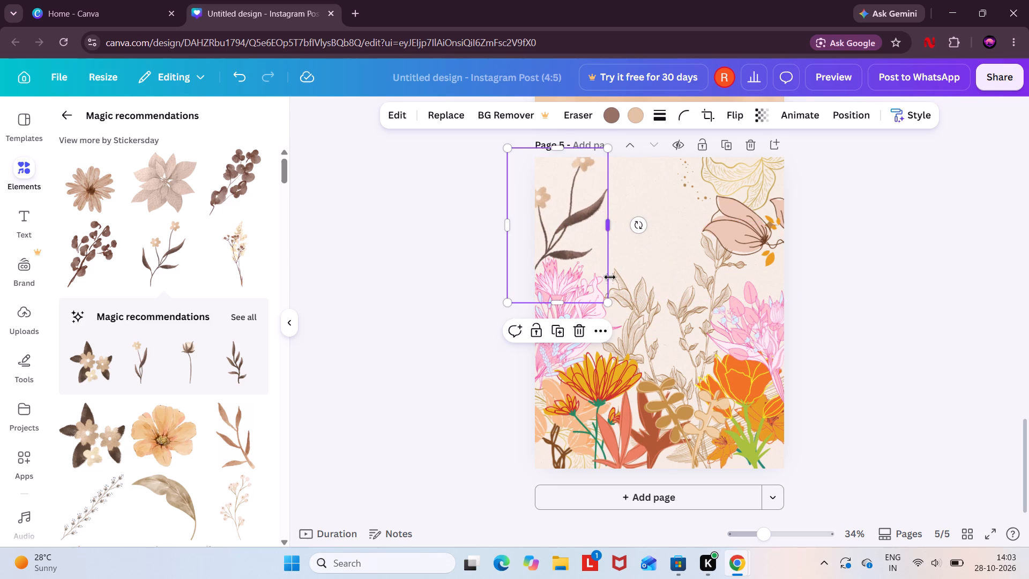
pyautogui.moveTo(607, 305); pyautogui.dragTo(589, 257)
pyautogui.moveTo(553, 211); pyautogui.dragTo(555, 210)
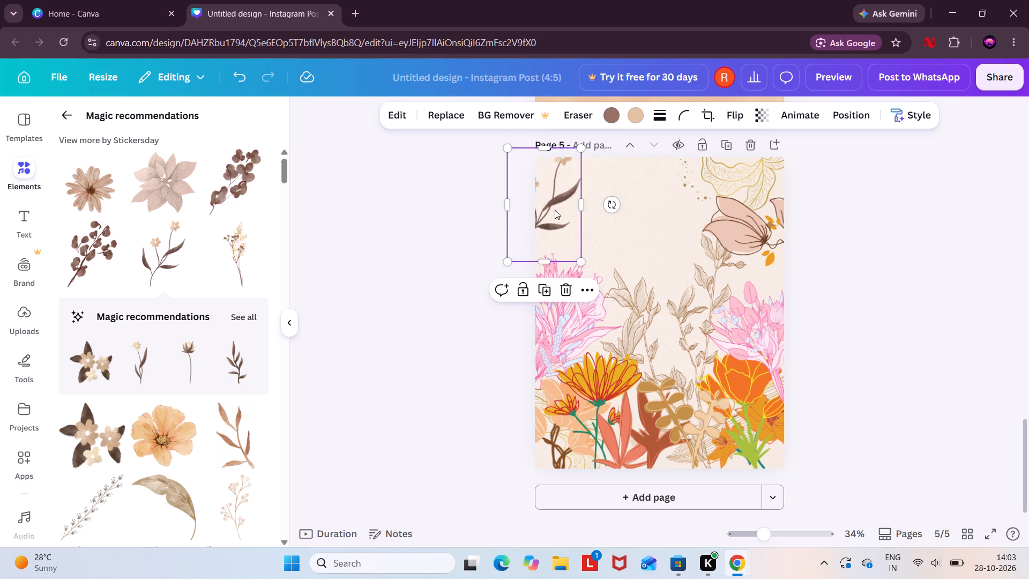
pyautogui.moveTo(555, 210); pyautogui.dragTo(568, 231)
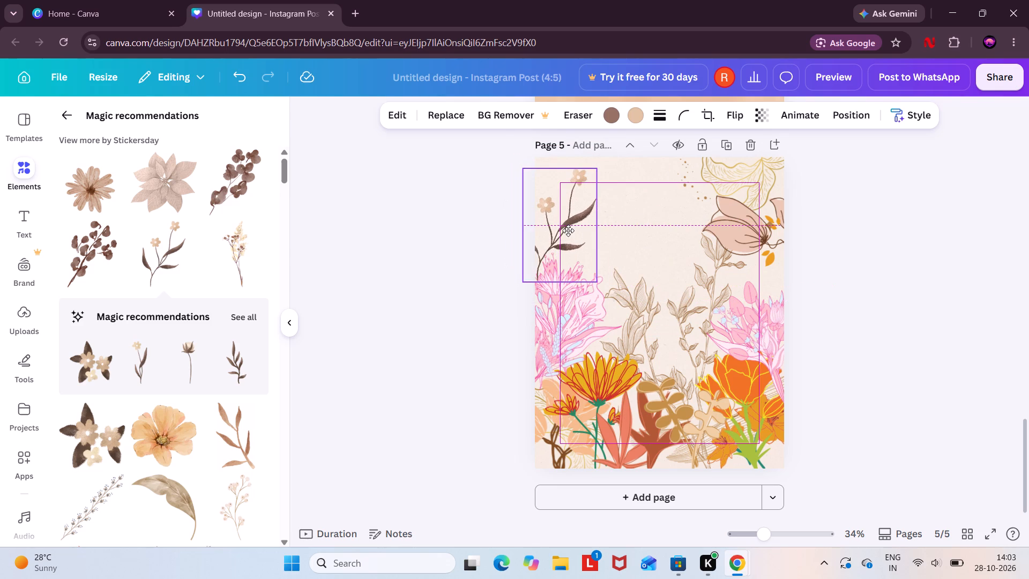
pyautogui.moveTo(568, 231); pyautogui.dragTo(565, 229)
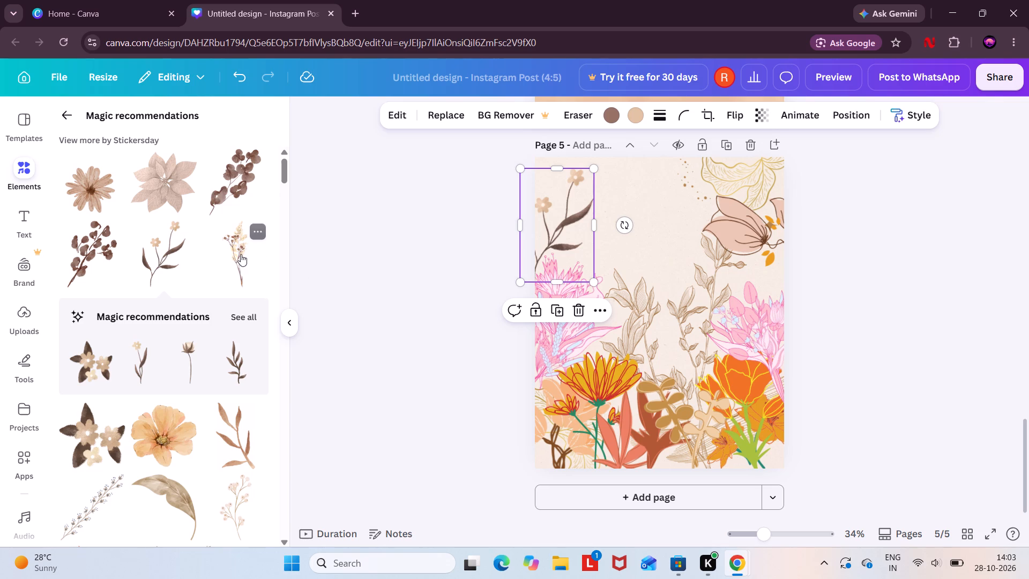
# Add the dried wildflower stem from the recommendations to page 5 and shrink it beside the two-flower sprig.
pyautogui.moveTo(240, 255); pyautogui.dragTo(597, 198)
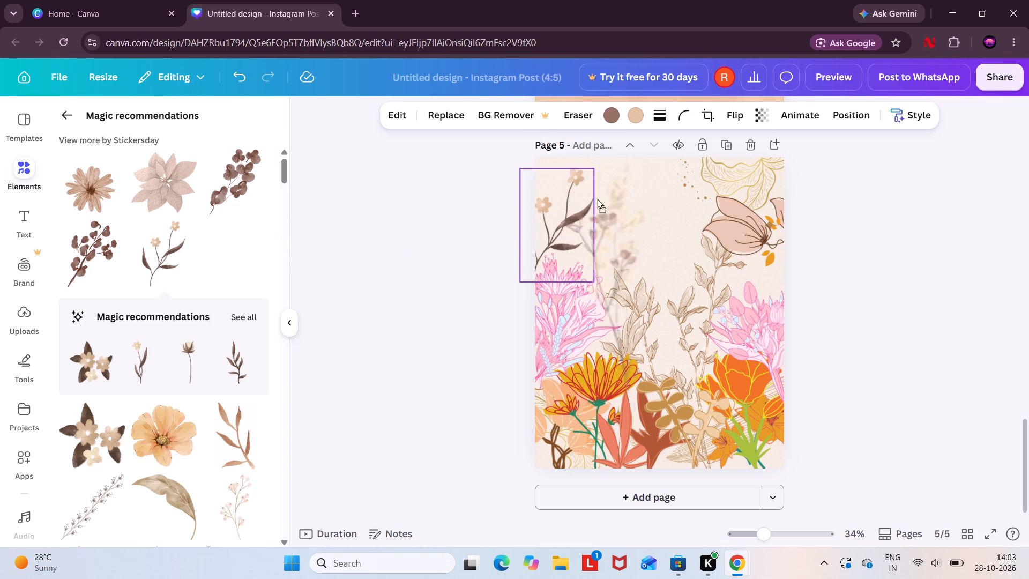
pyautogui.moveTo(597, 198); pyautogui.dragTo(622, 187)
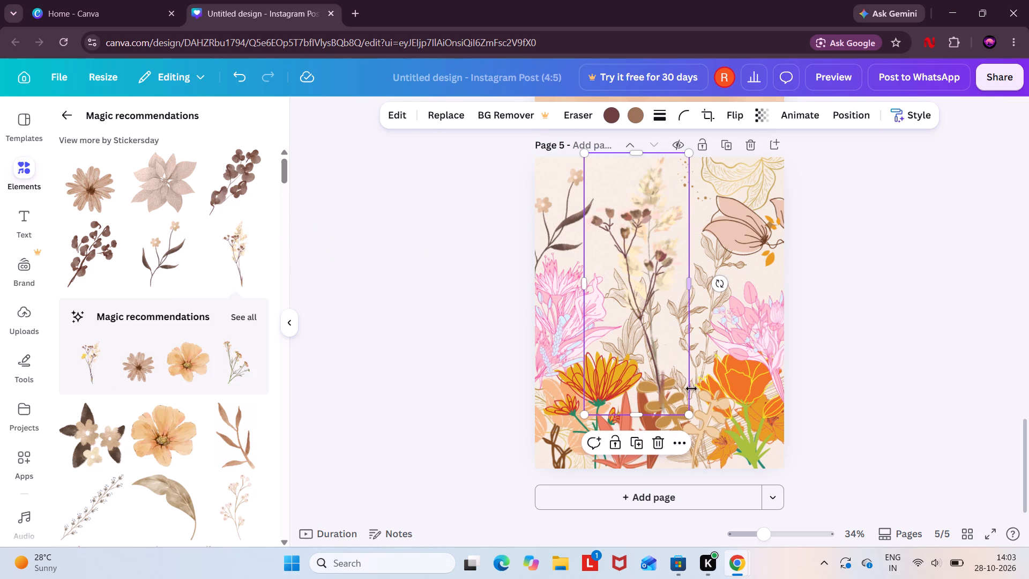
pyautogui.moveTo(685, 413); pyautogui.dragTo(616, 257)
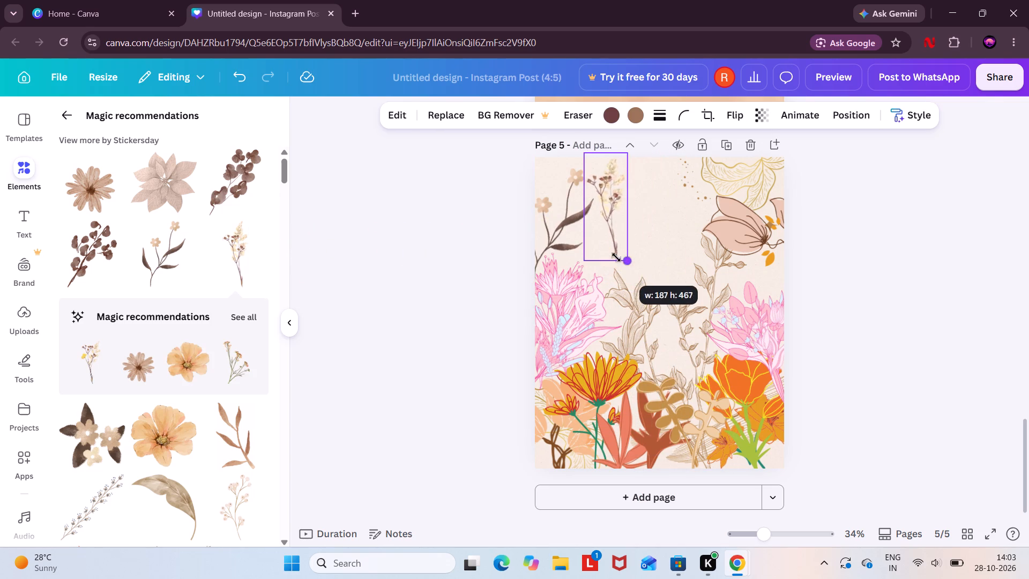
pyautogui.moveTo(616, 257); pyautogui.dragTo(615, 255)
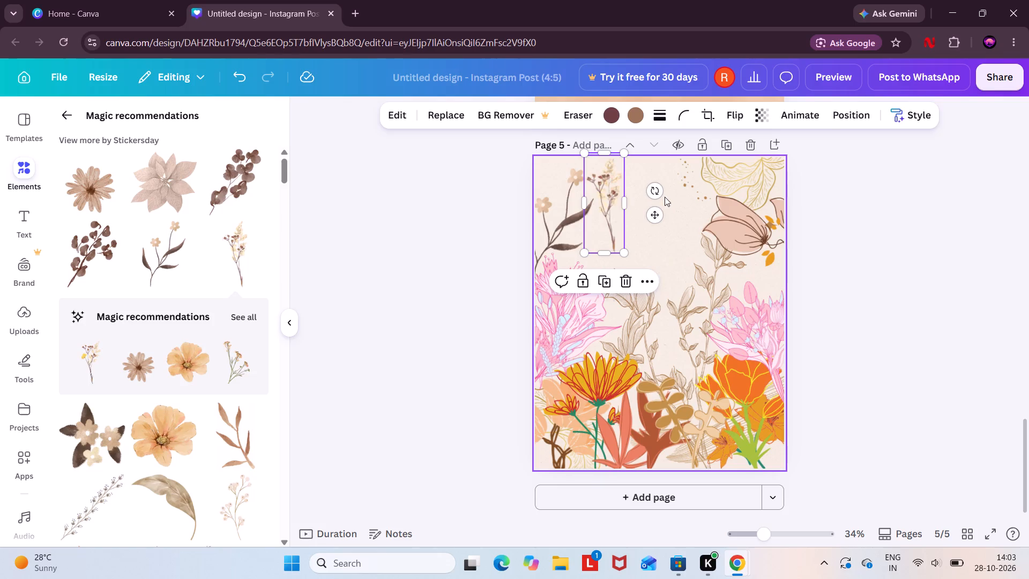
# Tilt the dried wildflower stem clockwise and move it over the two-flower sprig at page 5's upper-left edge.
pyautogui.moveTo(654, 189); pyautogui.dragTo(649, 221)
pyautogui.moveTo(599, 210); pyautogui.dragTo(598, 210)
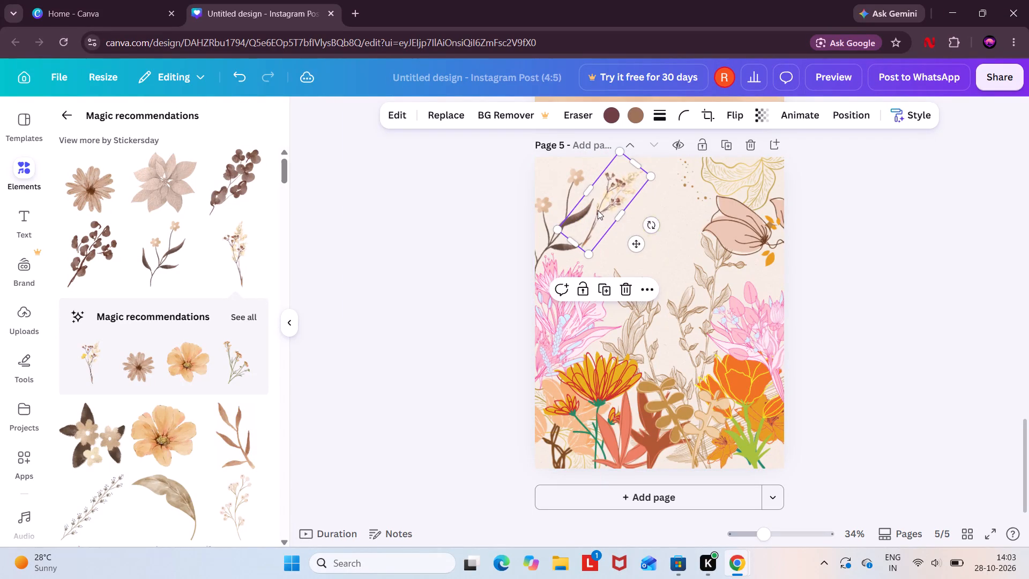
pyautogui.moveTo(598, 210); pyautogui.dragTo(545, 216)
pyautogui.click(392, 254)
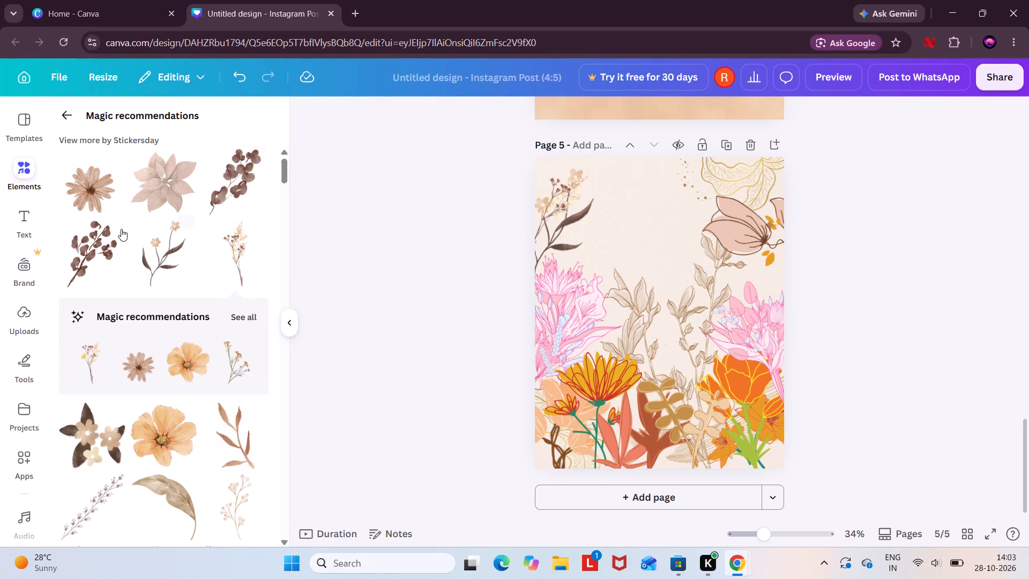
# Add the branch with small pale pink blossoms from the recommendations to page 5 and shrink it beside the upper-left sprigs.
pyautogui.scroll(-1, 225, 416)
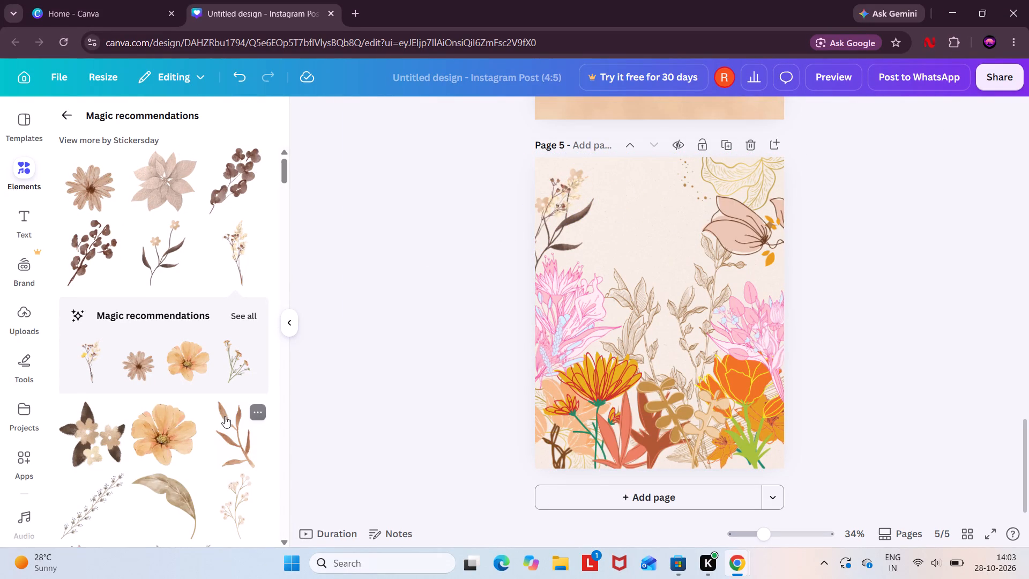
pyautogui.scroll(-1, 225, 416)
pyautogui.click(236, 377)
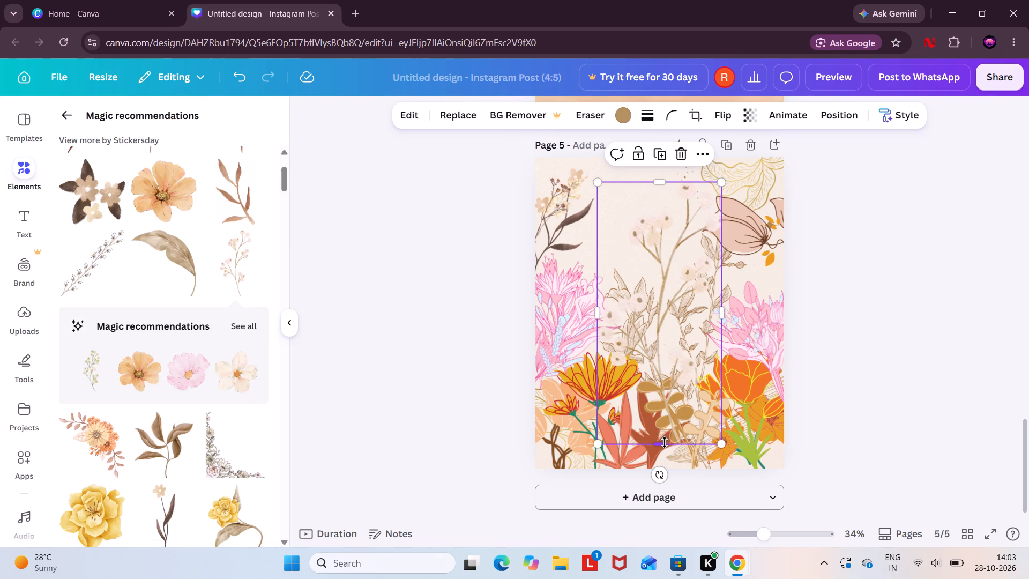
pyautogui.moveTo(665, 443); pyautogui.dragTo(678, 308)
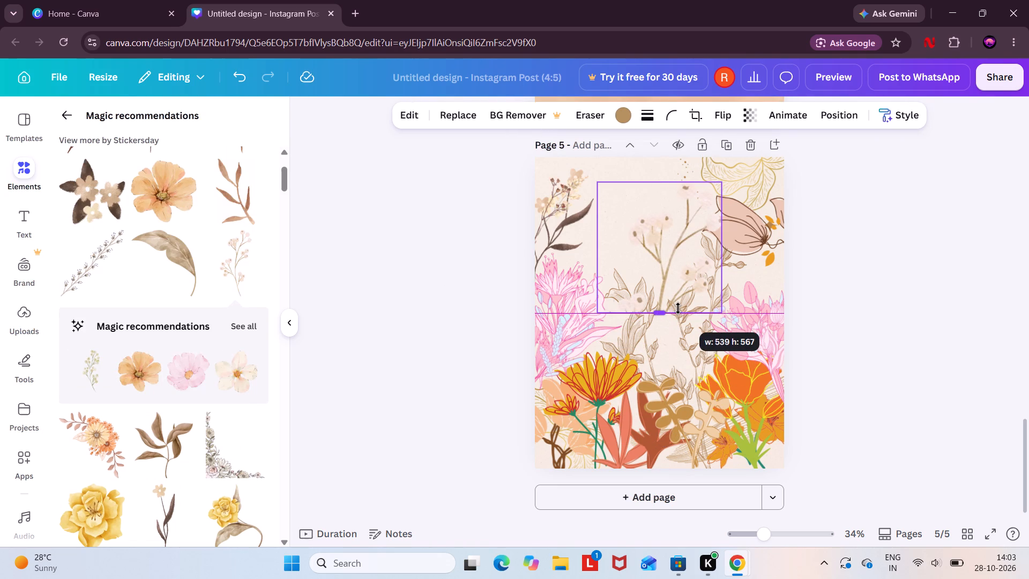
pyautogui.moveTo(678, 308); pyautogui.dragTo(690, 309)
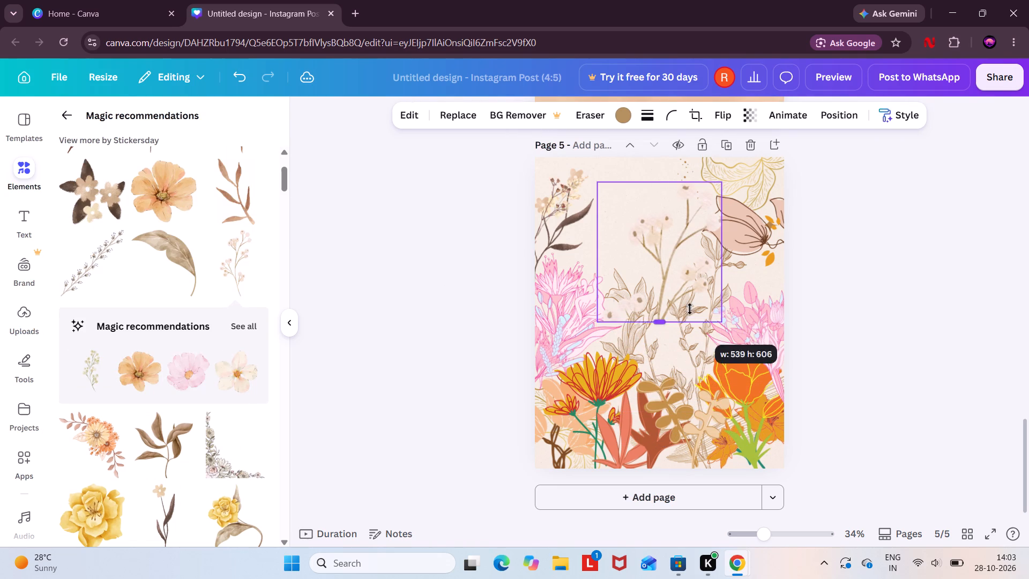
pyautogui.moveTo(690, 309); pyautogui.dragTo(691, 377)
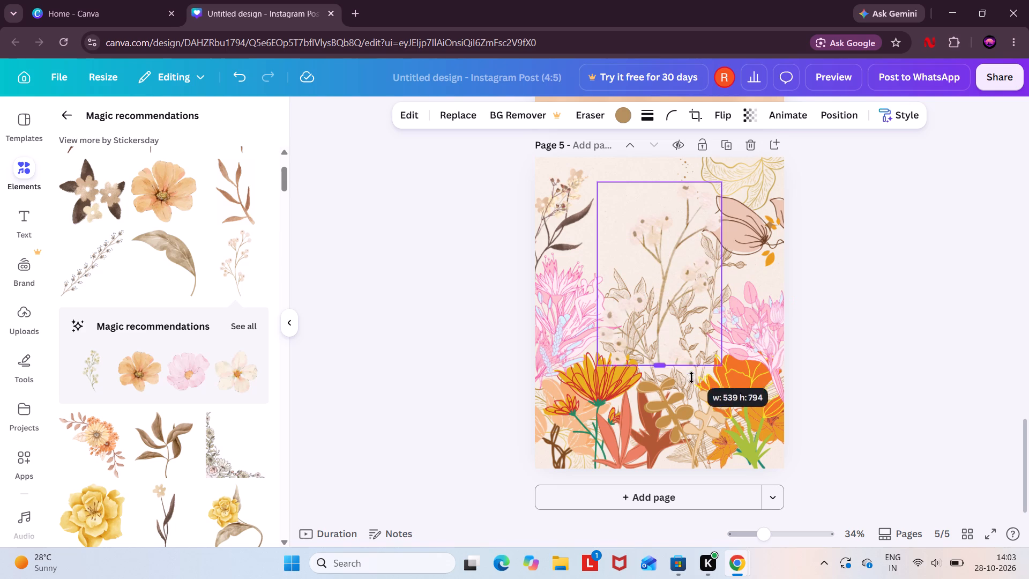
pyautogui.moveTo(691, 377); pyautogui.dragTo(677, 387)
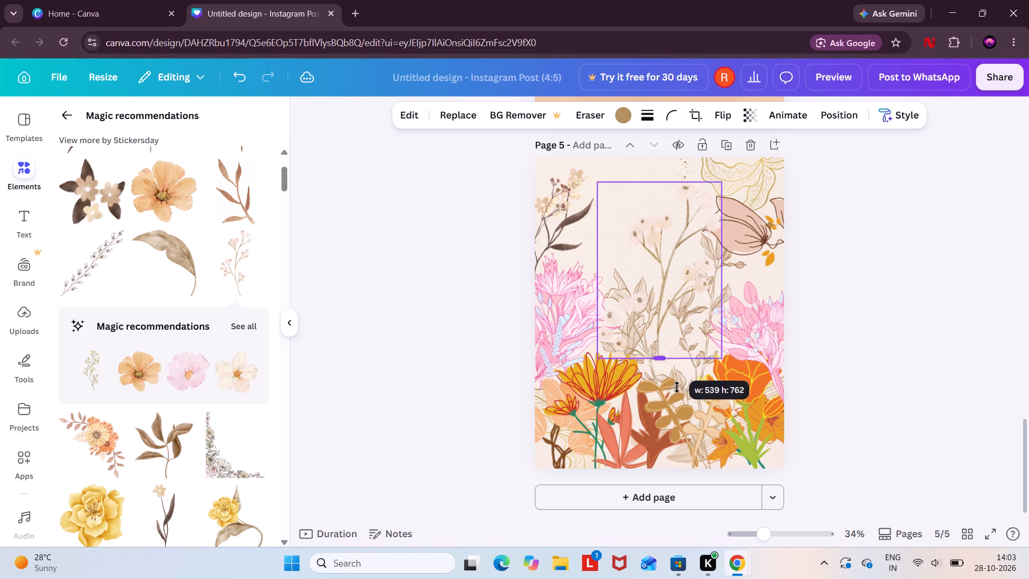
pyautogui.moveTo(677, 387); pyautogui.dragTo(692, 452)
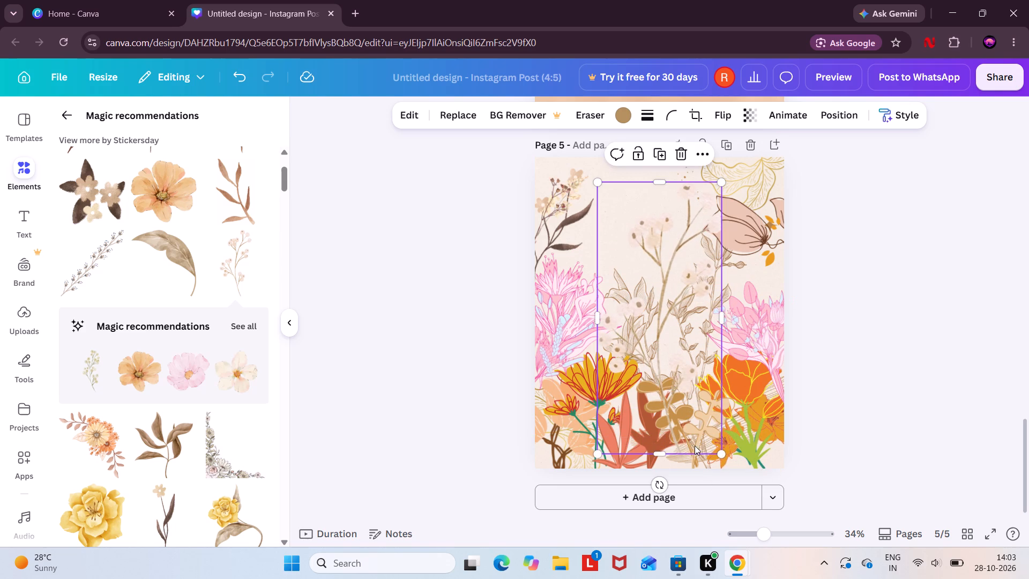
pyautogui.moveTo(720, 455); pyautogui.dragTo(654, 261)
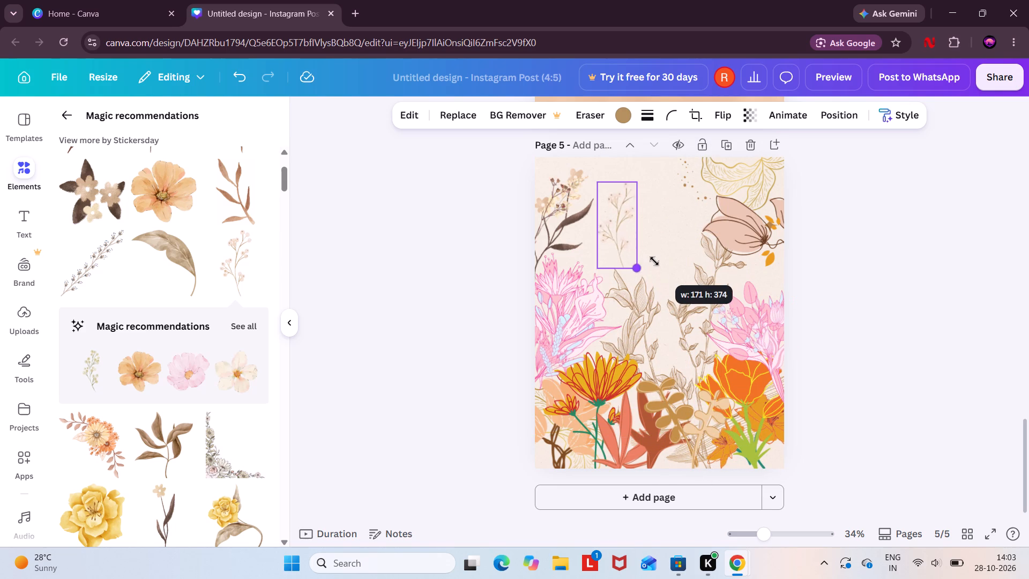
pyautogui.moveTo(654, 261); pyautogui.dragTo(639, 253)
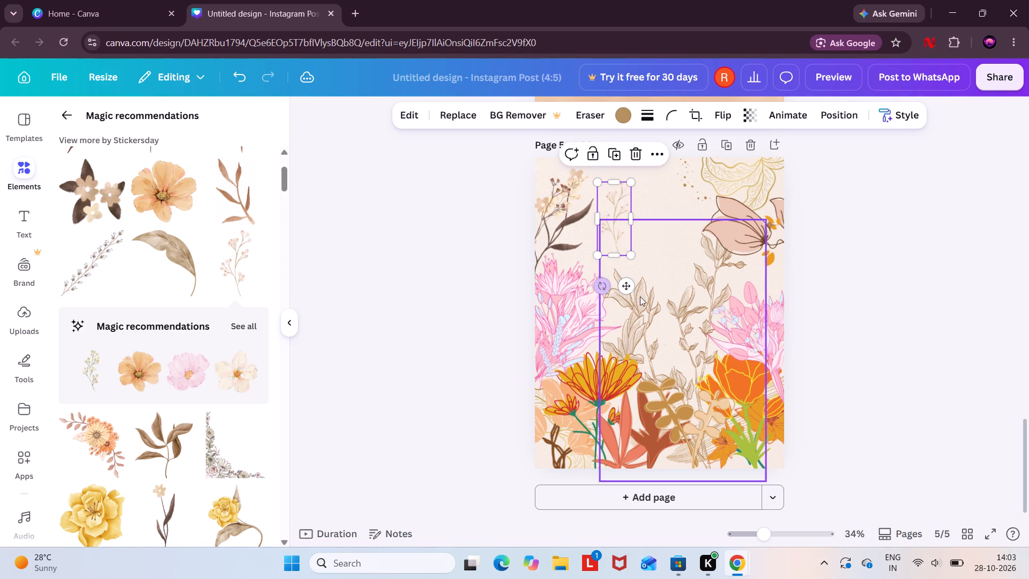
# Tilt the pale blossom branch clockwise and layer it over the dark-leaved sprig at page 5's upper-left edge.
pyautogui.moveTo(598, 283); pyautogui.dragTo(559, 302)
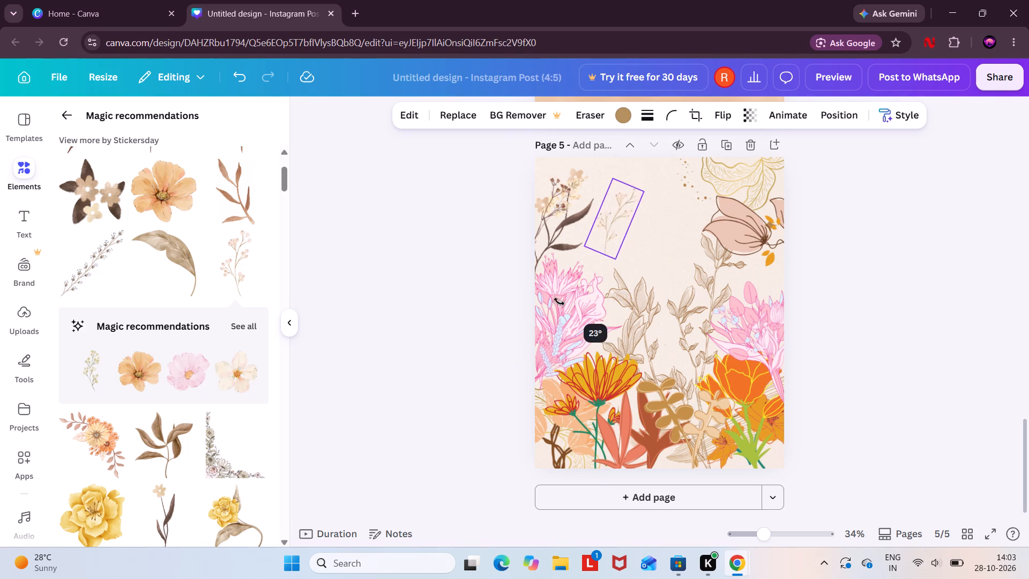
pyautogui.moveTo(559, 302); pyautogui.dragTo(541, 314)
pyautogui.moveTo(606, 227); pyautogui.dragTo(549, 247)
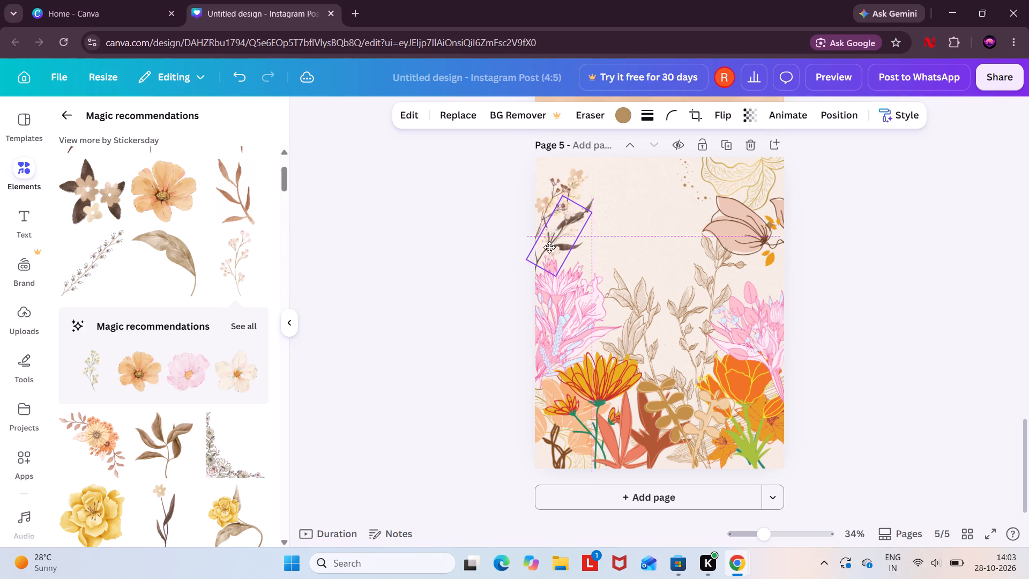
pyautogui.moveTo(549, 247); pyautogui.dragTo(546, 201)
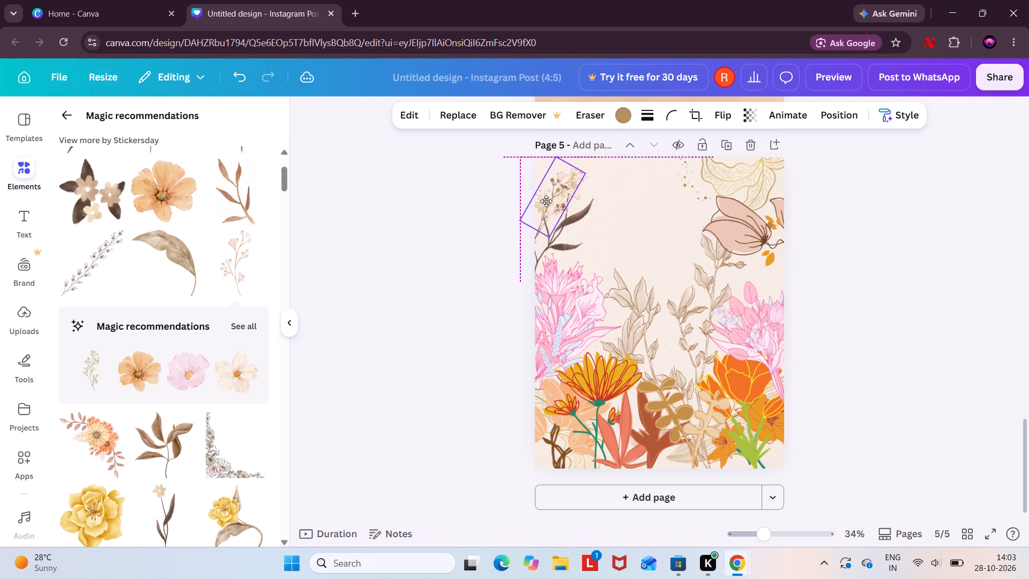
pyautogui.moveTo(546, 201); pyautogui.dragTo(547, 240)
# Add the dark brown leafy branch from the recommendations to page 5 and shrink it to a small sprig.
pyautogui.scroll(-2, 233, 277)
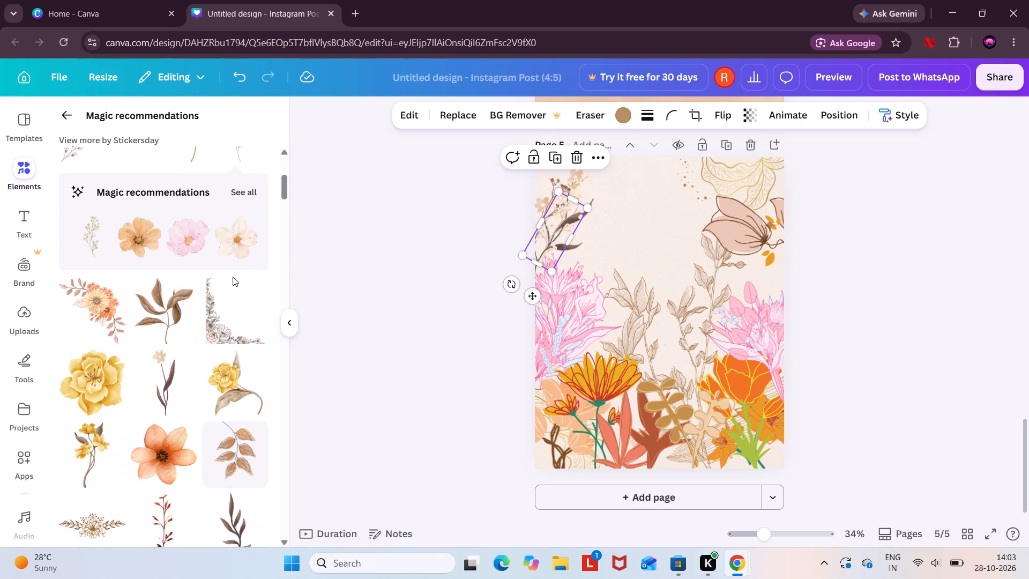
pyautogui.scroll(-1, 233, 277)
pyautogui.scroll(-3, 190, 290)
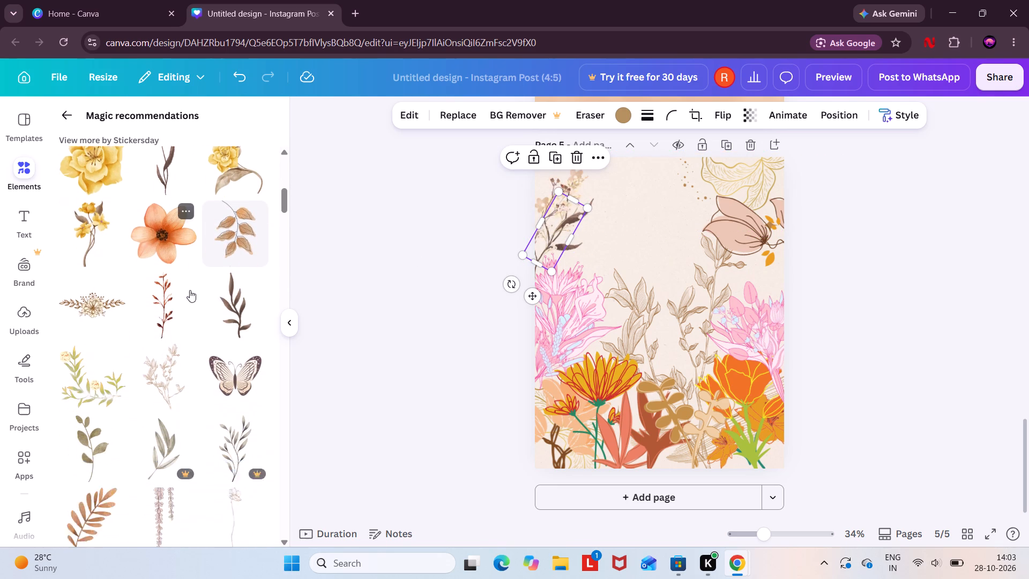
pyautogui.moveTo(225, 270); pyautogui.dragTo(381, 272)
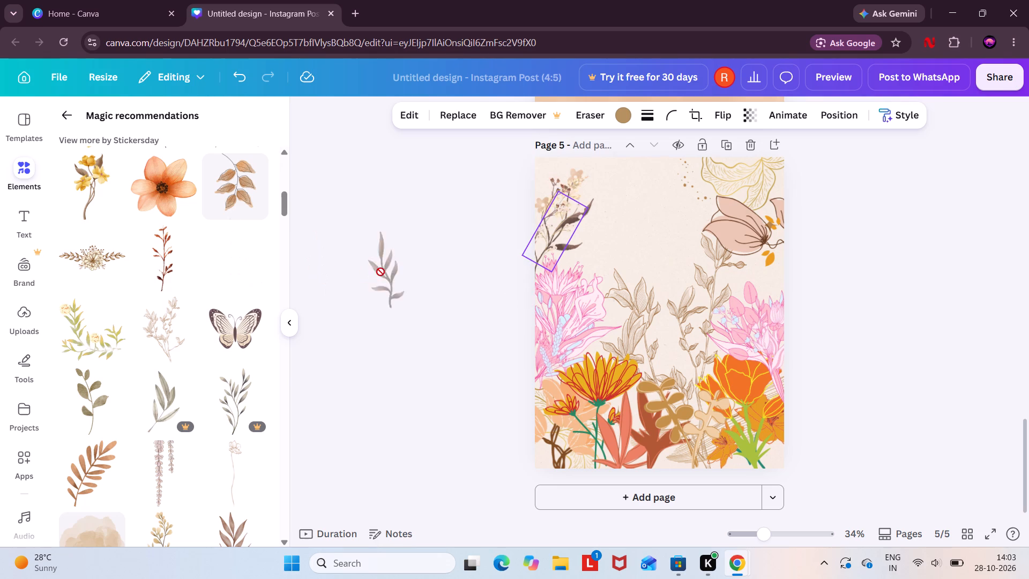
pyautogui.moveTo(381, 272); pyautogui.dragTo(524, 236)
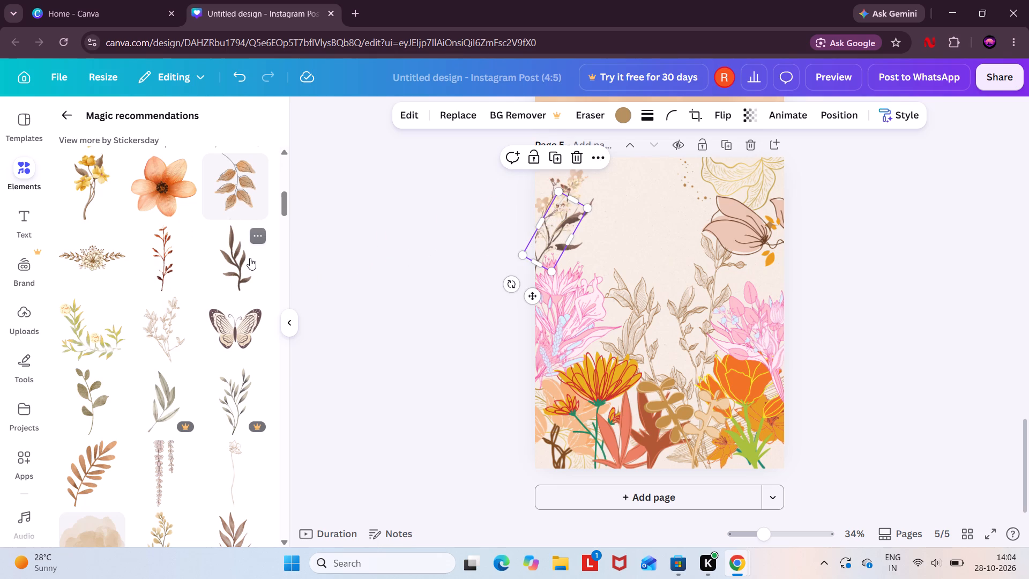
pyautogui.moveTo(230, 265); pyautogui.dragTo(521, 231)
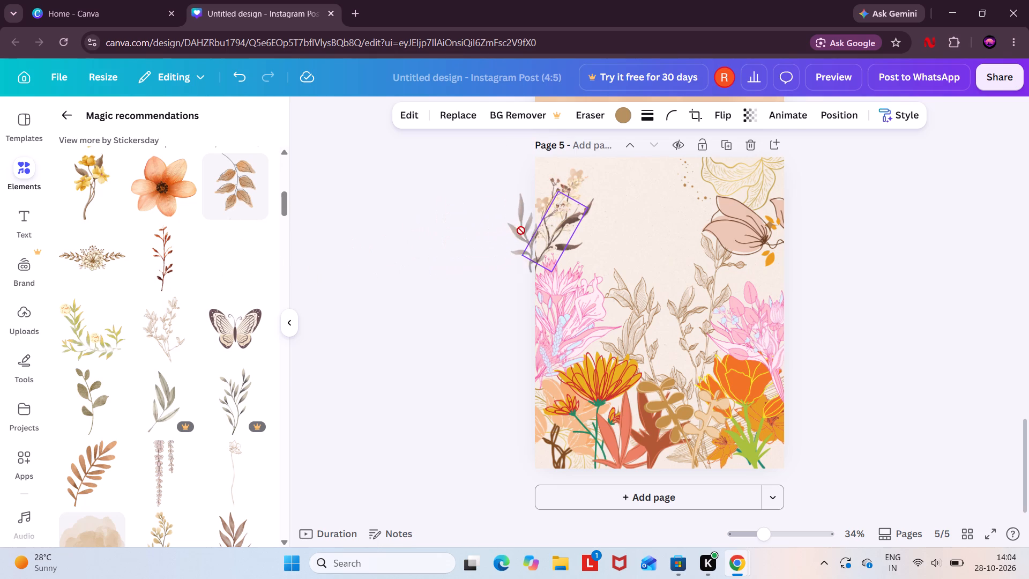
pyautogui.moveTo(521, 231); pyautogui.dragTo(542, 227)
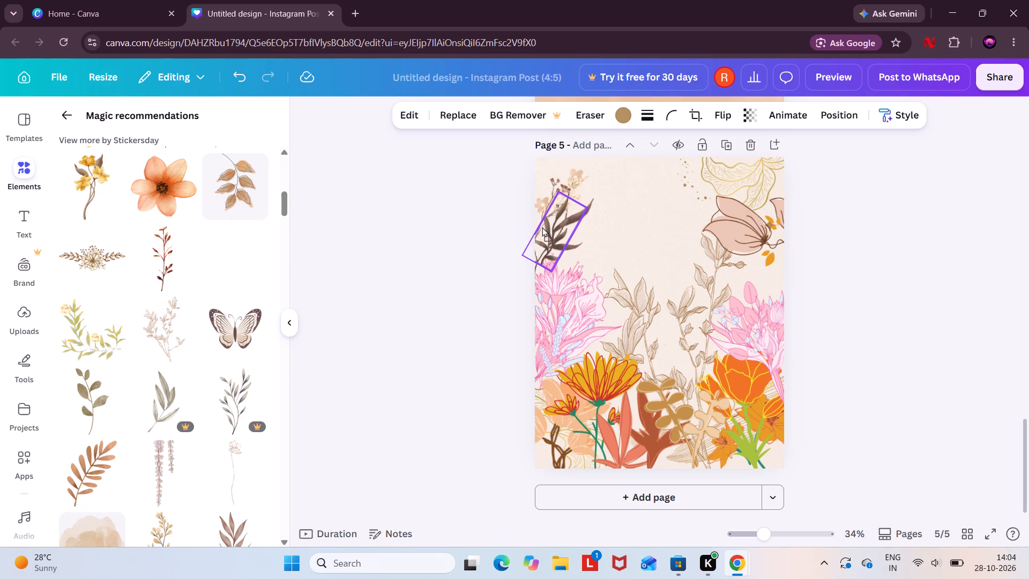
pyautogui.moveTo(542, 227); pyautogui.dragTo(619, 203)
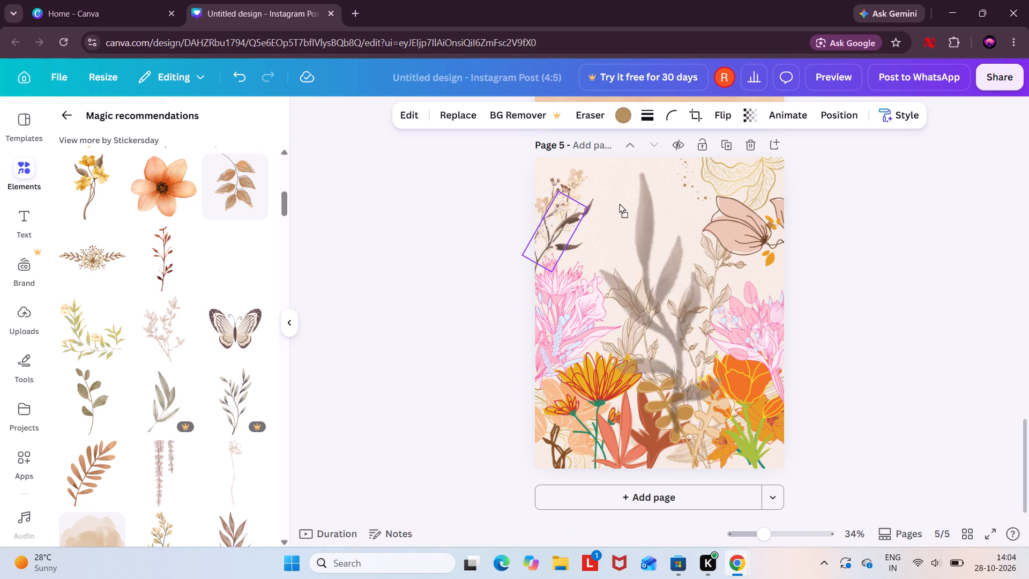
pyautogui.moveTo(619, 203); pyautogui.dragTo(610, 205)
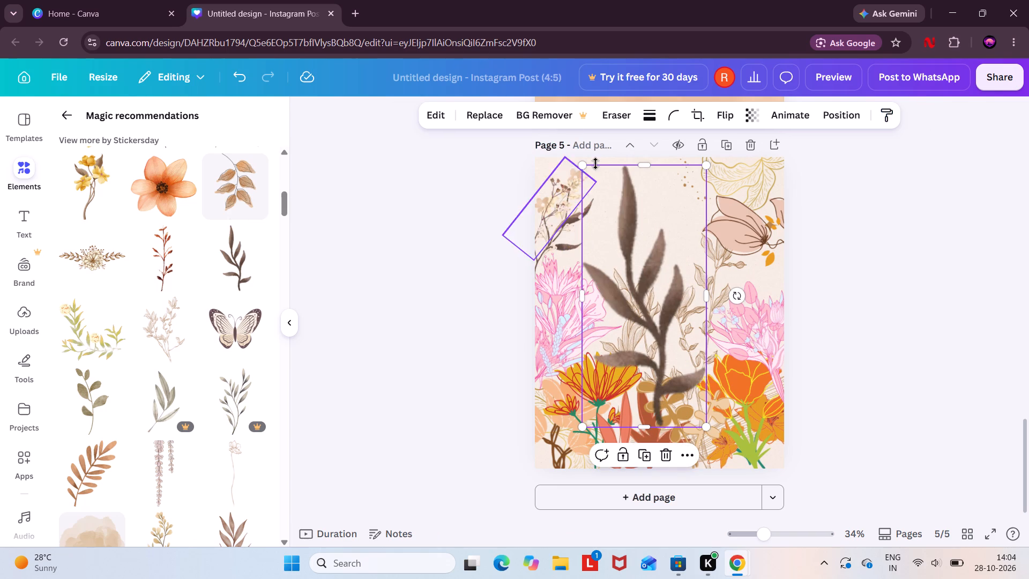
pyautogui.moveTo(589, 165); pyautogui.dragTo(651, 300)
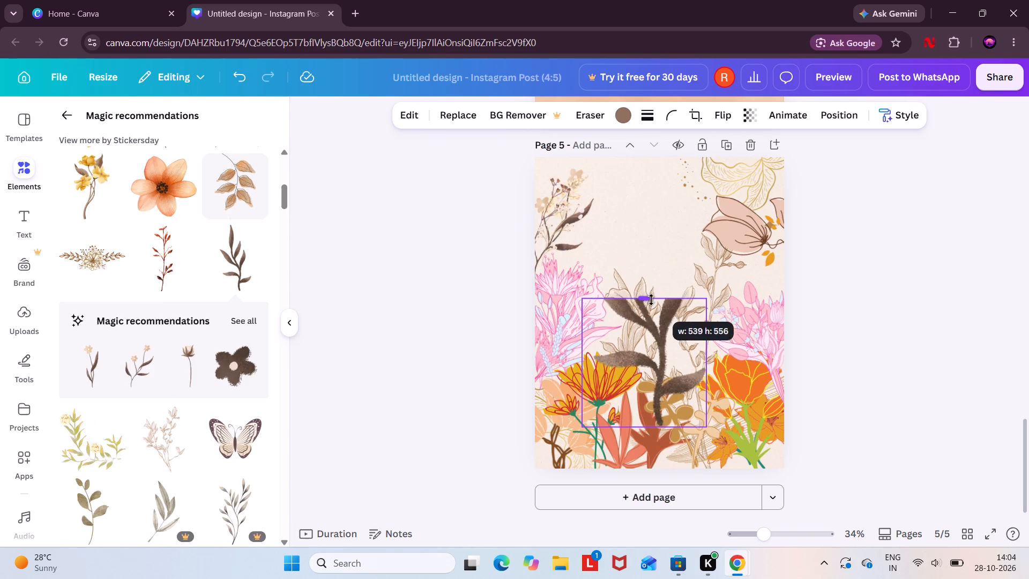
pyautogui.moveTo(651, 300); pyautogui.dragTo(644, 160)
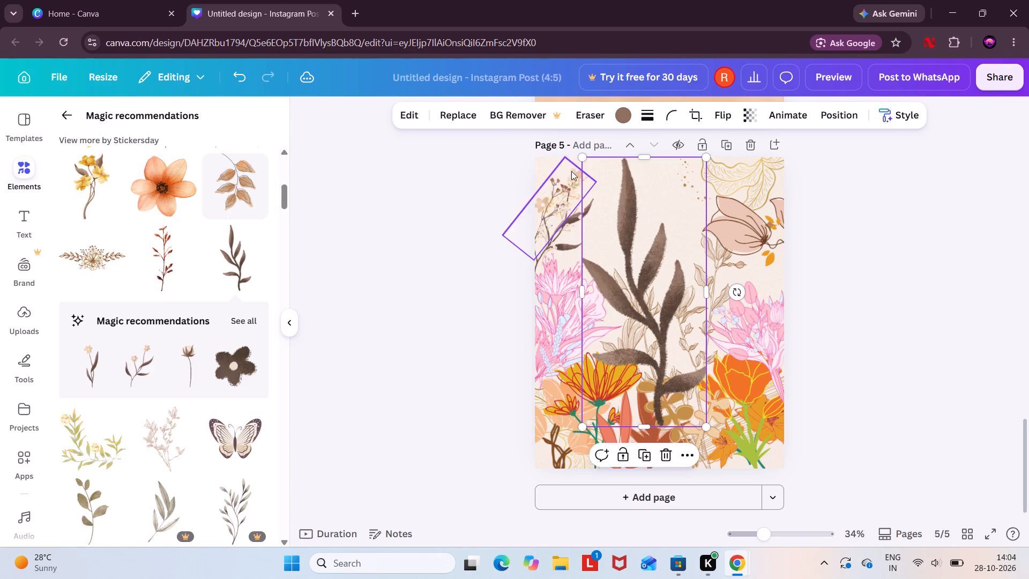
pyautogui.moveTo(585, 160); pyautogui.dragTo(681, 340)
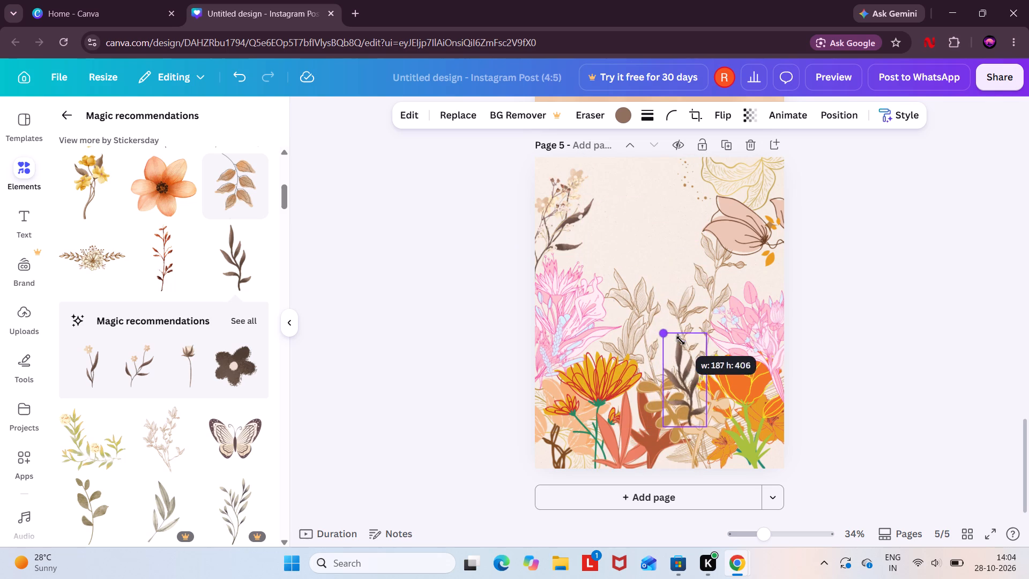
pyautogui.moveTo(681, 340); pyautogui.dragTo(685, 347)
# Tilt the dark brown leafy branch slightly clockwise and layer it over the sprig cluster at page 5's upper-left edge.
pyautogui.moveTo(684, 385); pyautogui.dragTo(539, 192)
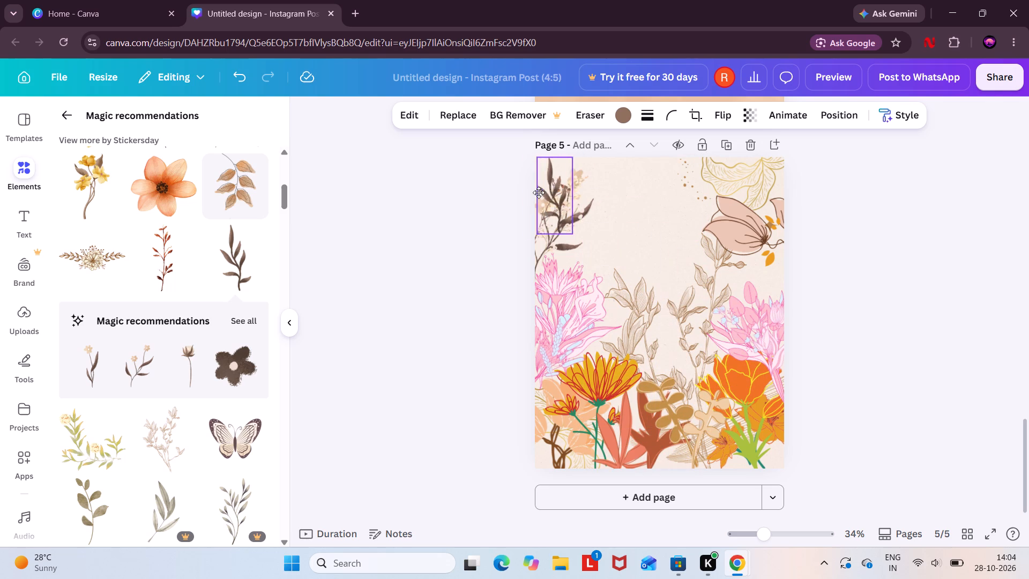
pyautogui.moveTo(539, 192); pyautogui.dragTo(532, 232)
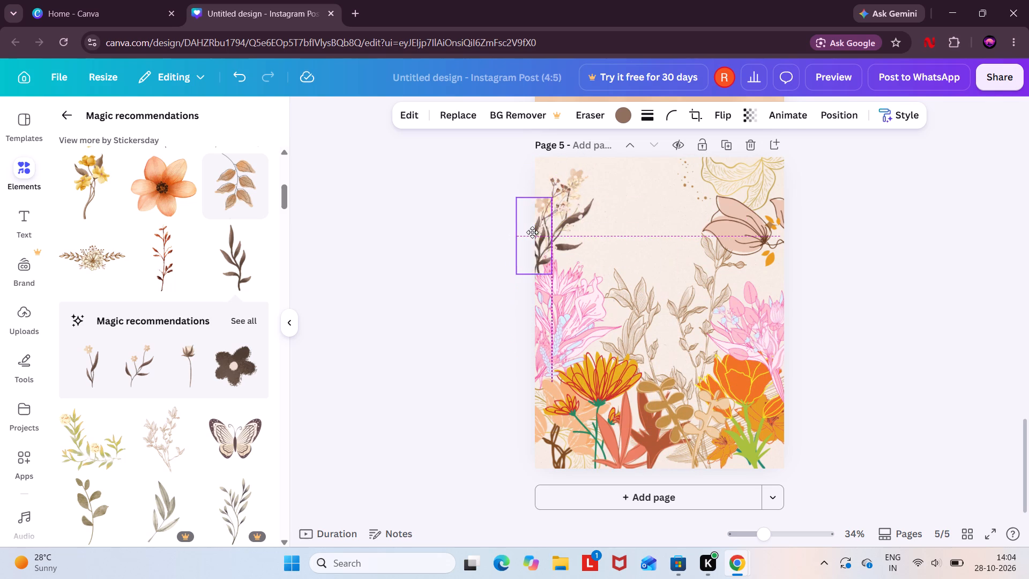
pyautogui.moveTo(532, 232); pyautogui.dragTo(622, 216)
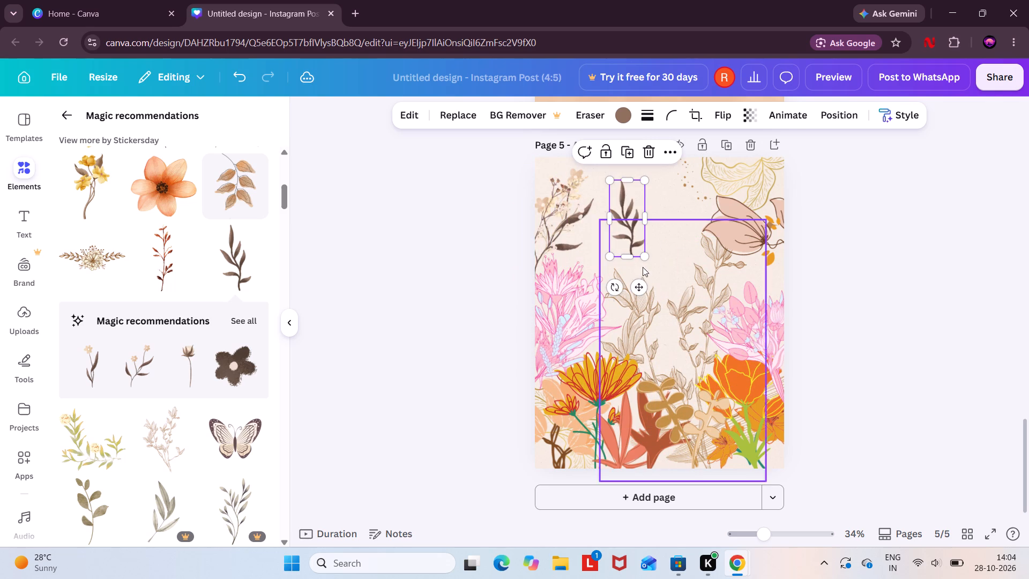
pyautogui.moveTo(607, 287); pyautogui.dragTo(592, 281)
pyautogui.moveTo(618, 217); pyautogui.dragTo(564, 218)
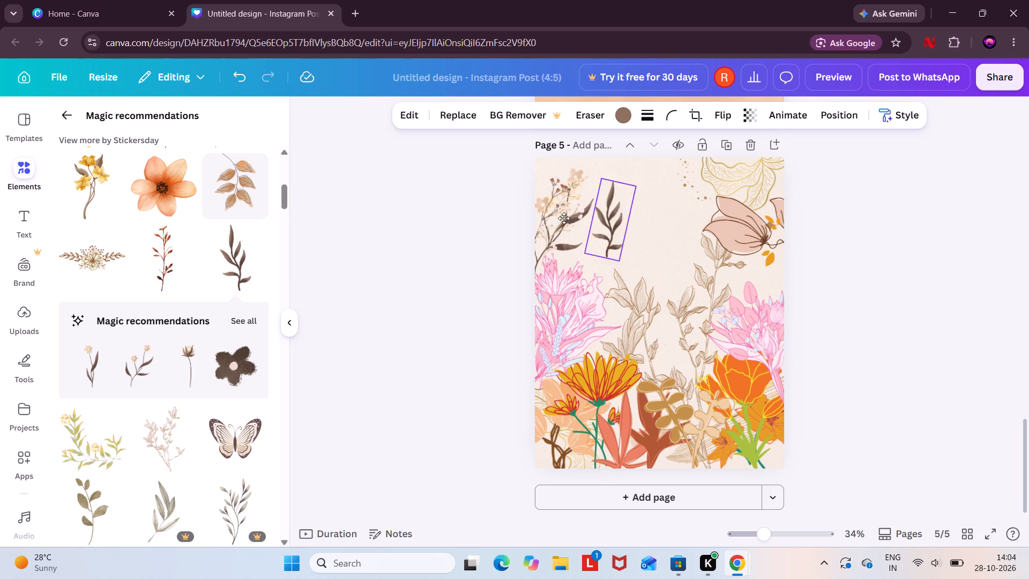
pyautogui.moveTo(564, 218); pyautogui.dragTo(531, 229)
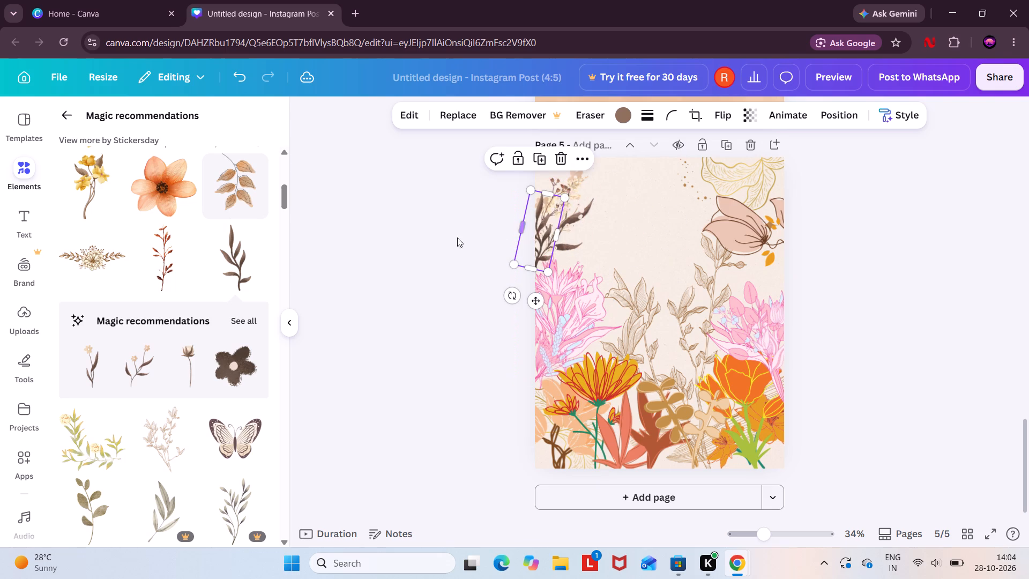
pyautogui.click(407, 241)
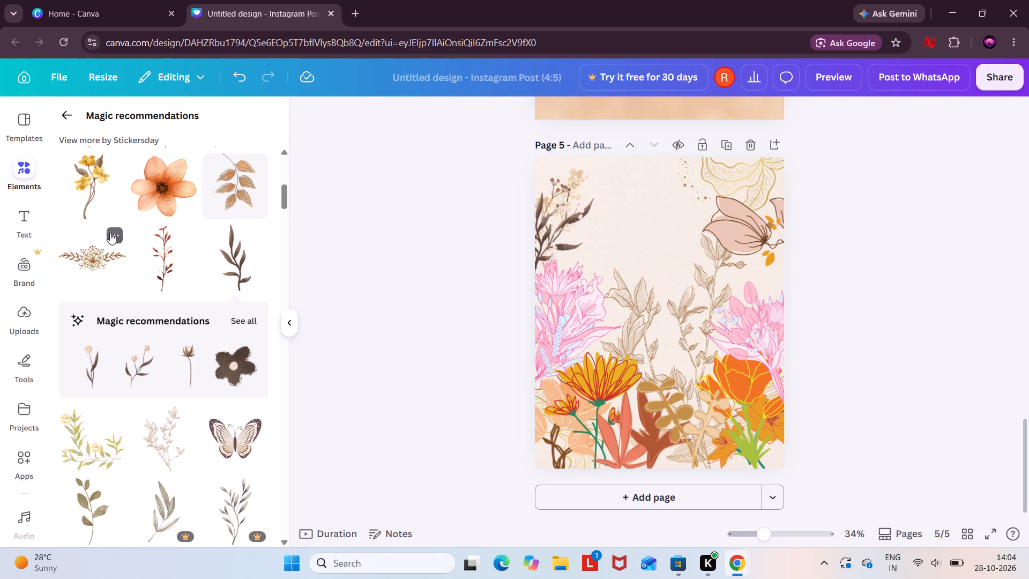
# Add the thin single-flower stem from the recommendations to page 5 and shrink it.
pyautogui.scroll(-4, 163, 281)
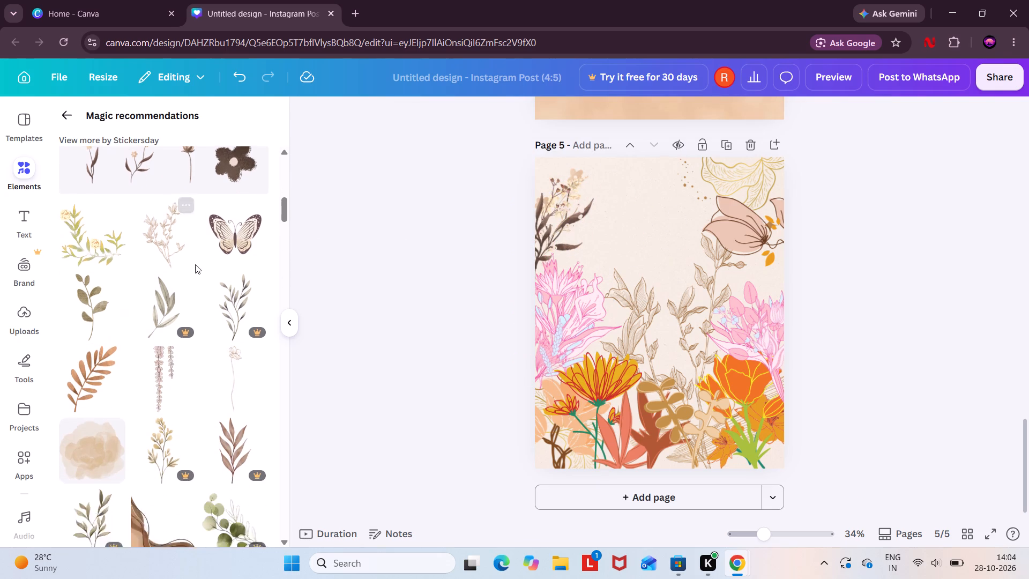
pyautogui.scroll(-1, 197, 265)
pyautogui.scroll(1, 208, 268)
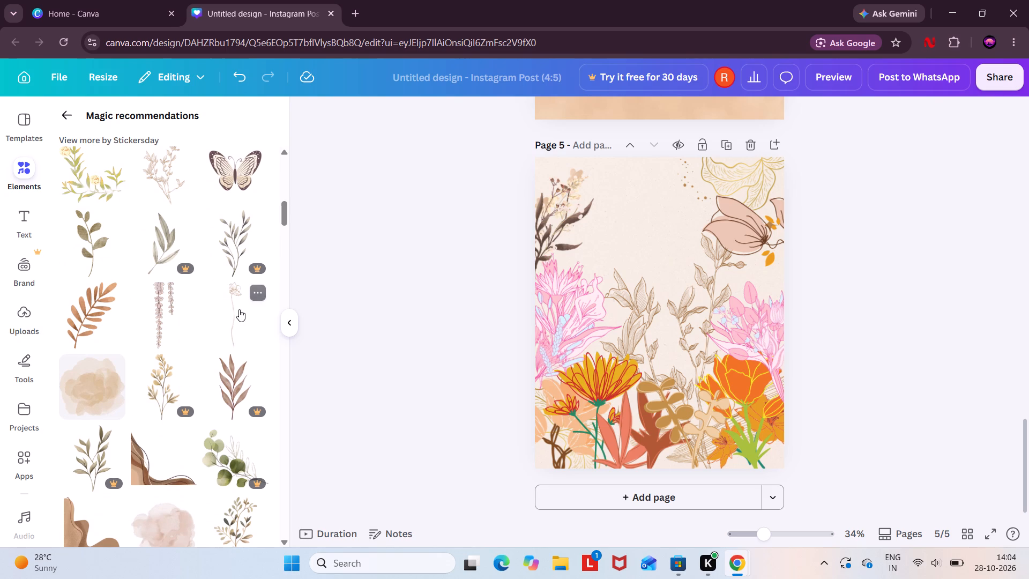
pyautogui.moveTo(239, 309); pyautogui.dragTo(623, 218)
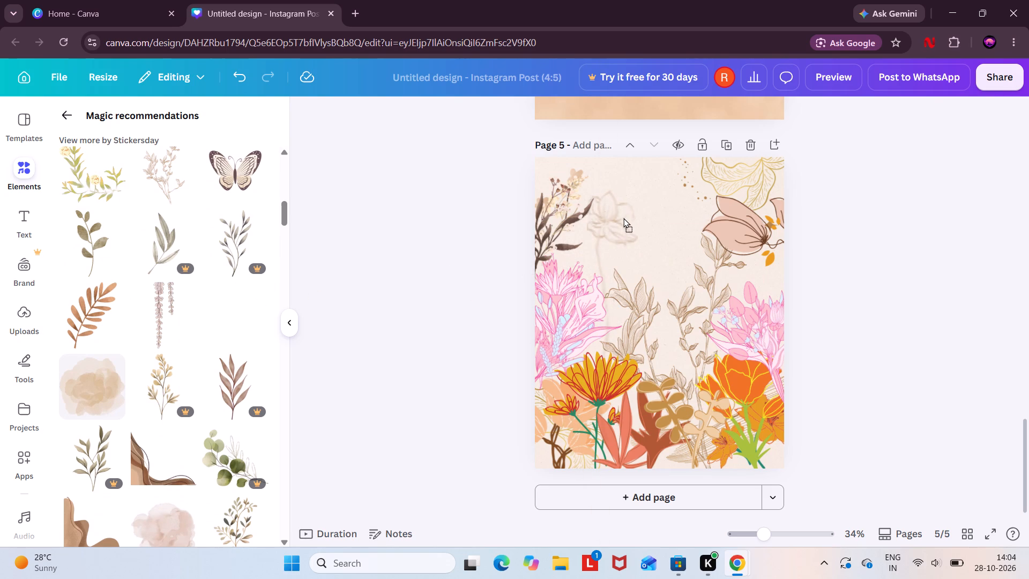
pyautogui.moveTo(623, 218); pyautogui.dragTo(628, 211)
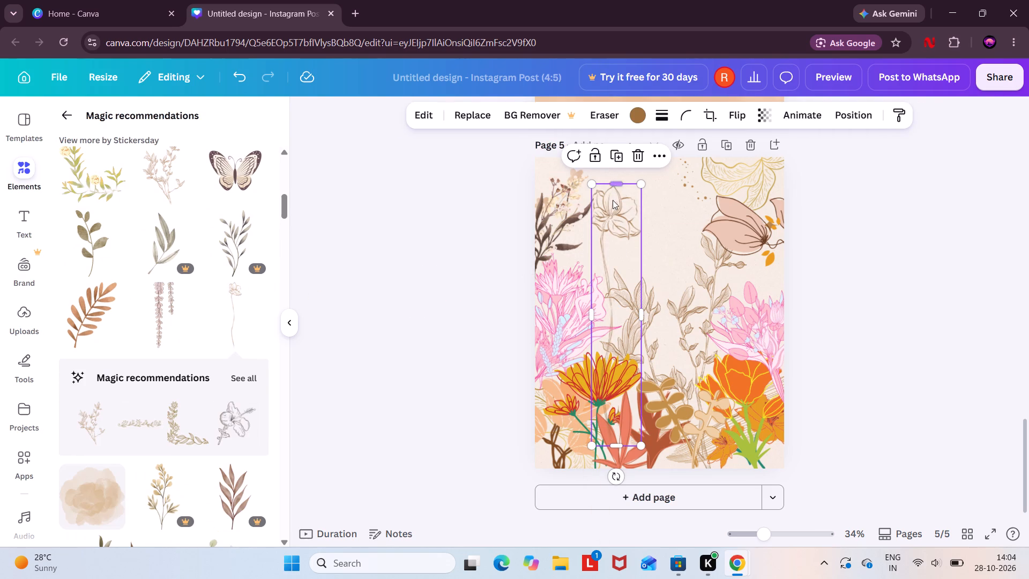
pyautogui.moveTo(589, 182); pyautogui.dragTo(607, 205)
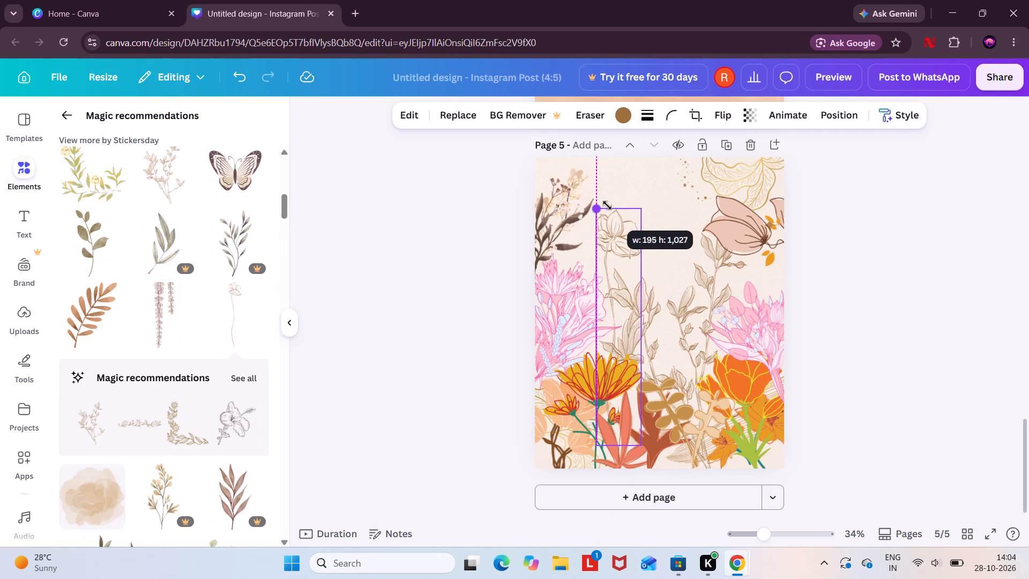
pyautogui.moveTo(607, 205); pyautogui.dragTo(608, 205)
pyautogui.moveTo(639, 448); pyautogui.dragTo(632, 394)
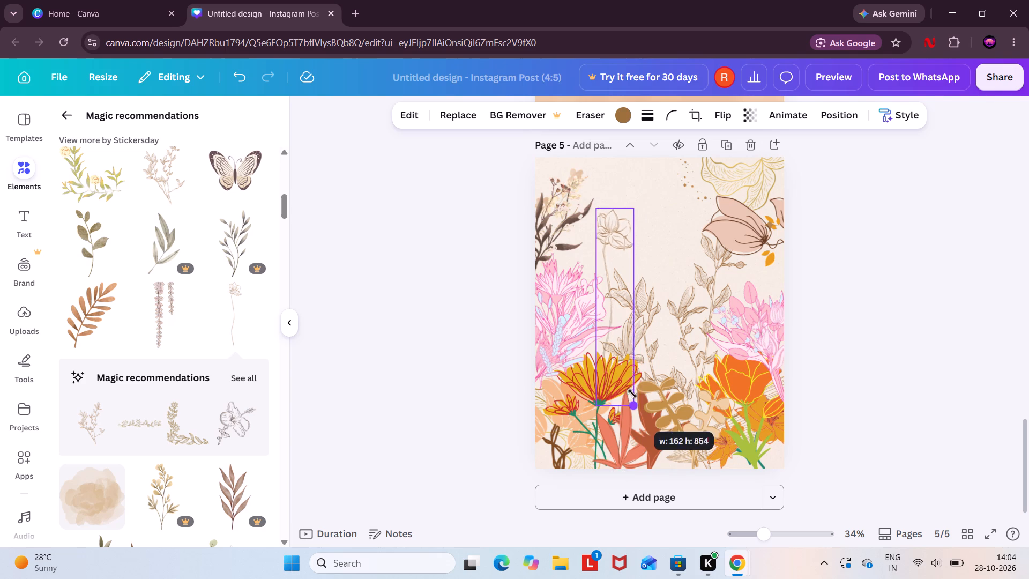
pyautogui.moveTo(632, 394); pyautogui.dragTo(652, 298)
# Place the thin single-flower stem between the outlined leaf sprigs at the centre of page 5.
pyautogui.moveTo(604, 263); pyautogui.dragTo(631, 272)
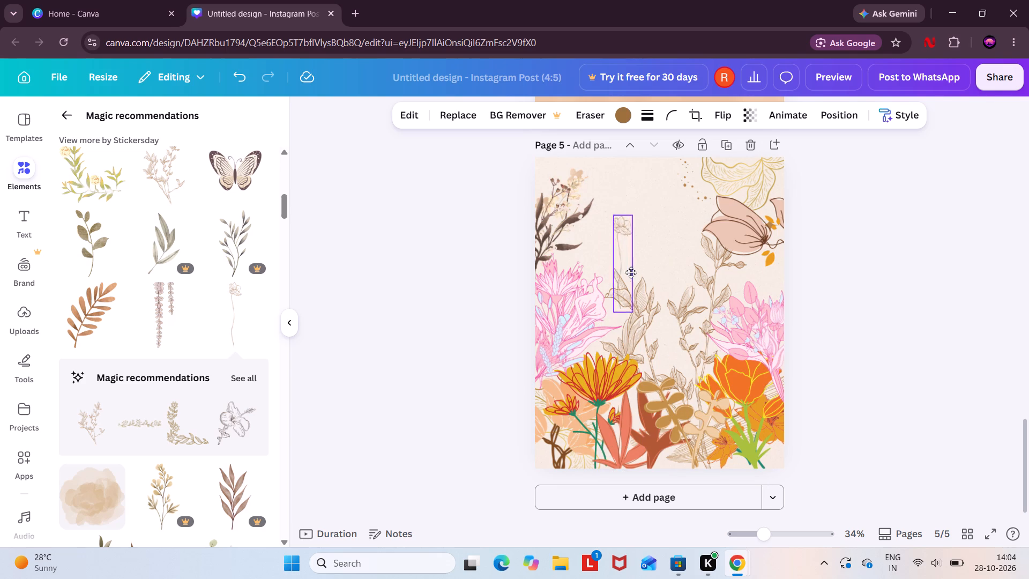
pyautogui.moveTo(631, 272); pyautogui.dragTo(662, 331)
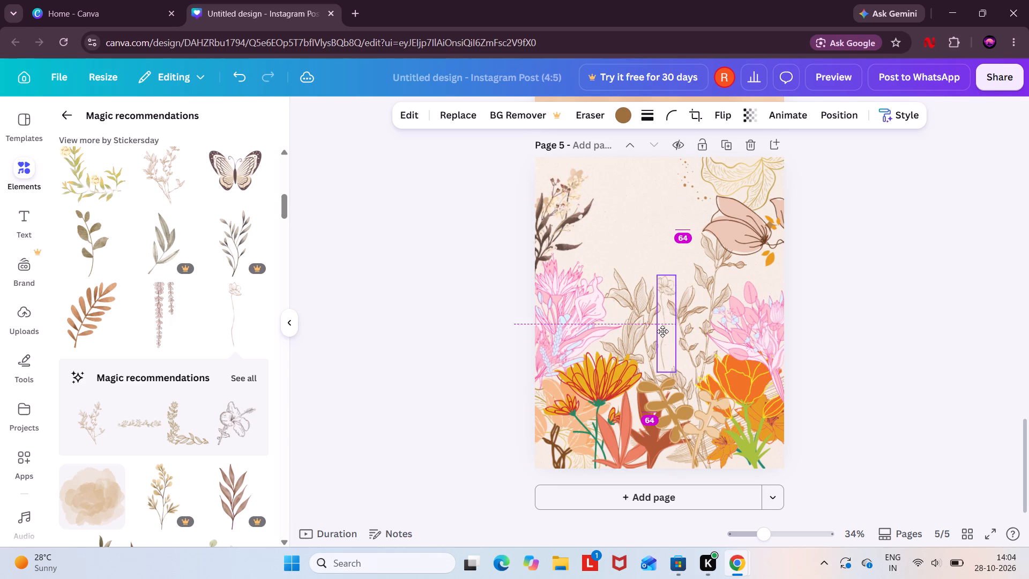
pyautogui.moveTo(662, 331); pyautogui.dragTo(663, 335)
pyautogui.click(322, 335)
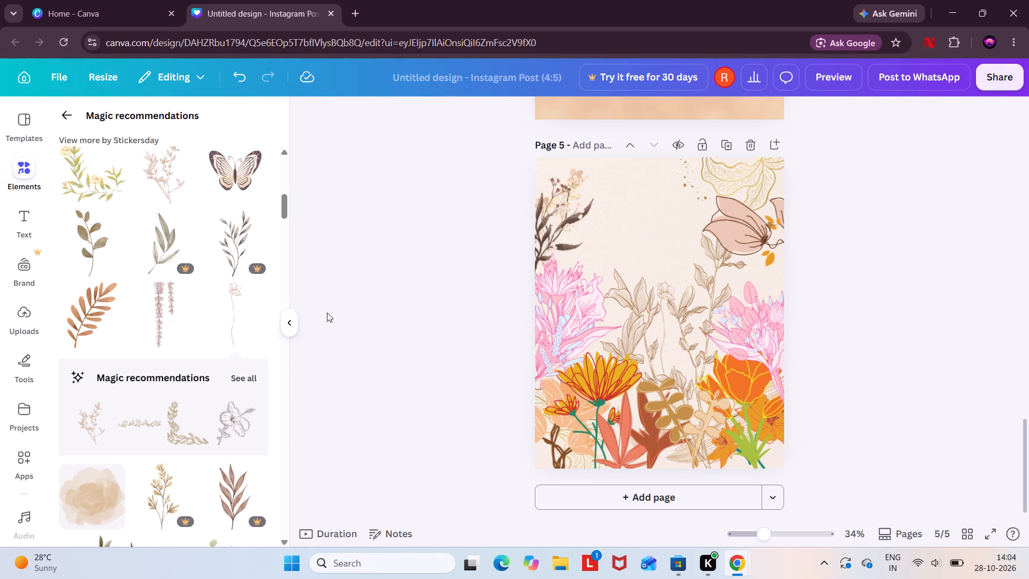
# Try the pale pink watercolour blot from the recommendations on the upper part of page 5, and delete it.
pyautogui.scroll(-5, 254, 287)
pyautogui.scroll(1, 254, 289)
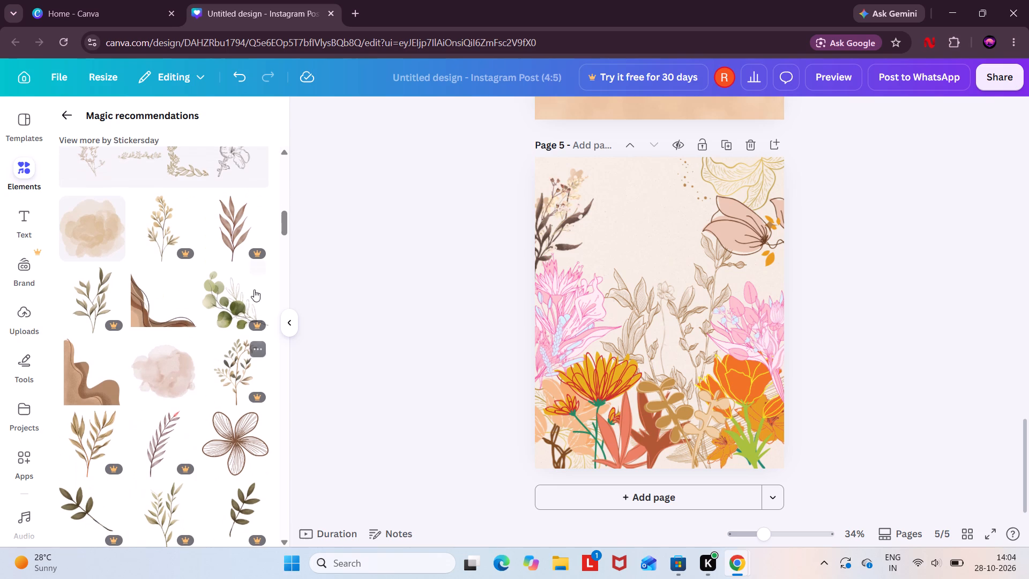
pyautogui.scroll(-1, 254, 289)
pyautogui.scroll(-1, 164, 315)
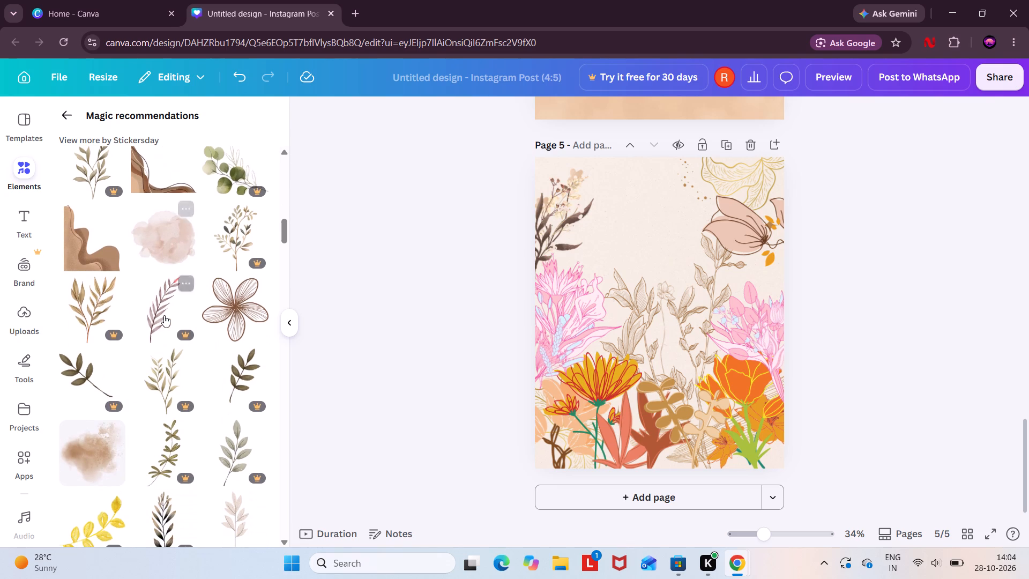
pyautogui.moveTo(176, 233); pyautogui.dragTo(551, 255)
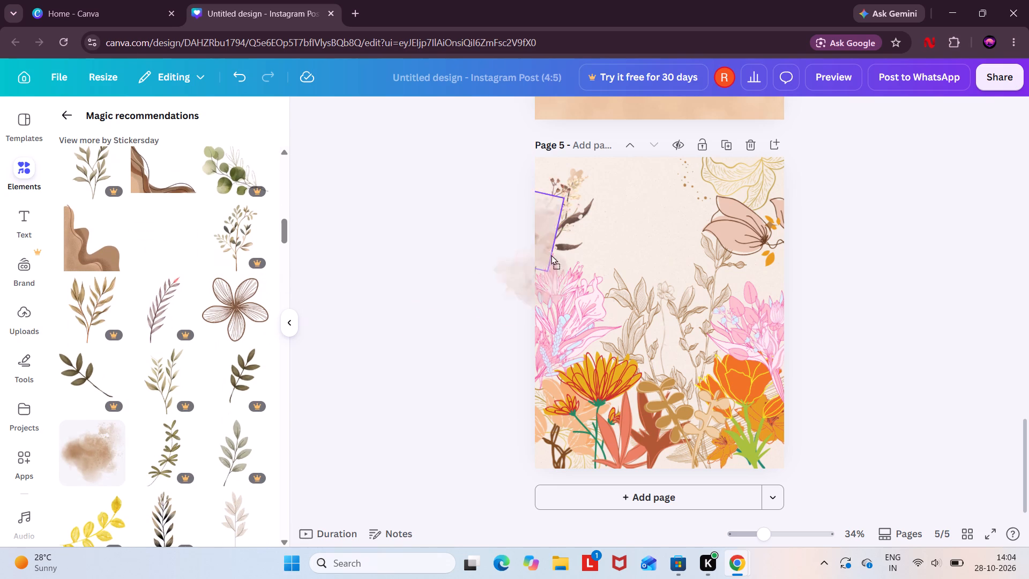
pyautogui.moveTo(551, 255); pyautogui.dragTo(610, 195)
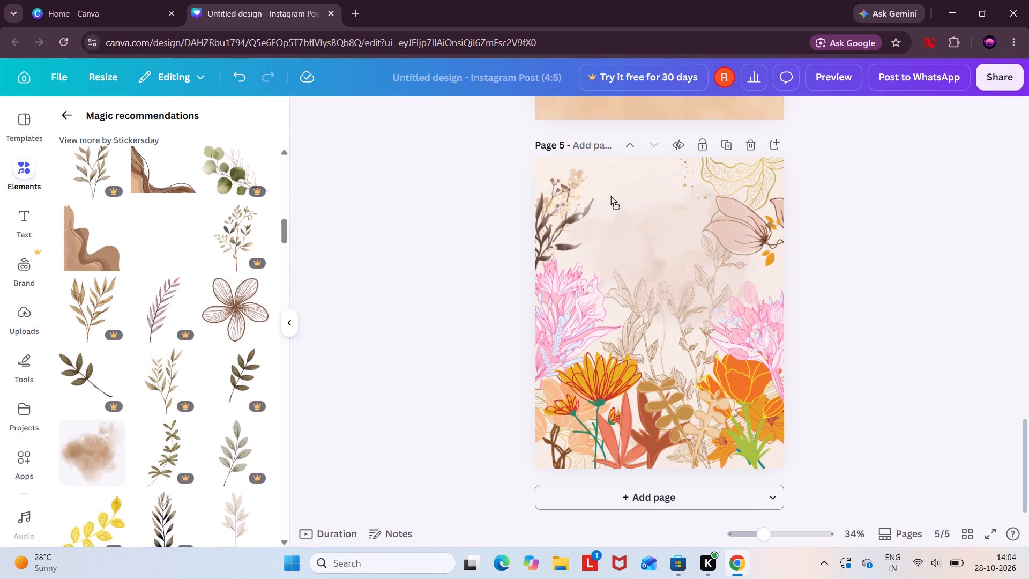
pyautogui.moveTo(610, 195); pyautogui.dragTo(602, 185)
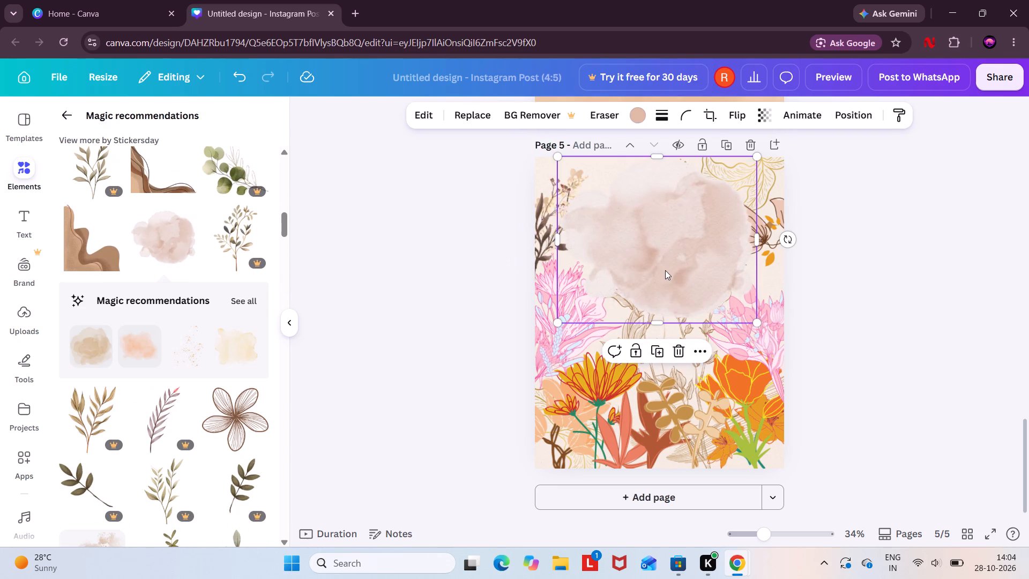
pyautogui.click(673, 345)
# Add the brown swirl scroll ornament from the recommendations to page 5 and place it along the page's top edge.
pyautogui.scroll(-4, 213, 319)
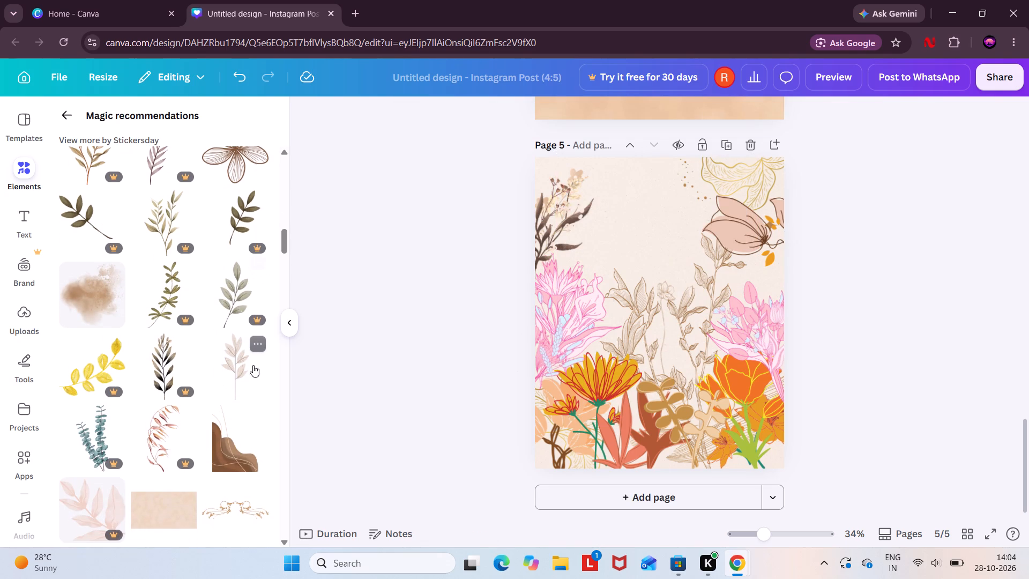
pyautogui.scroll(-2, 253, 365)
pyautogui.scroll(1, 253, 365)
pyautogui.moveTo(214, 446); pyautogui.dragTo(438, 400)
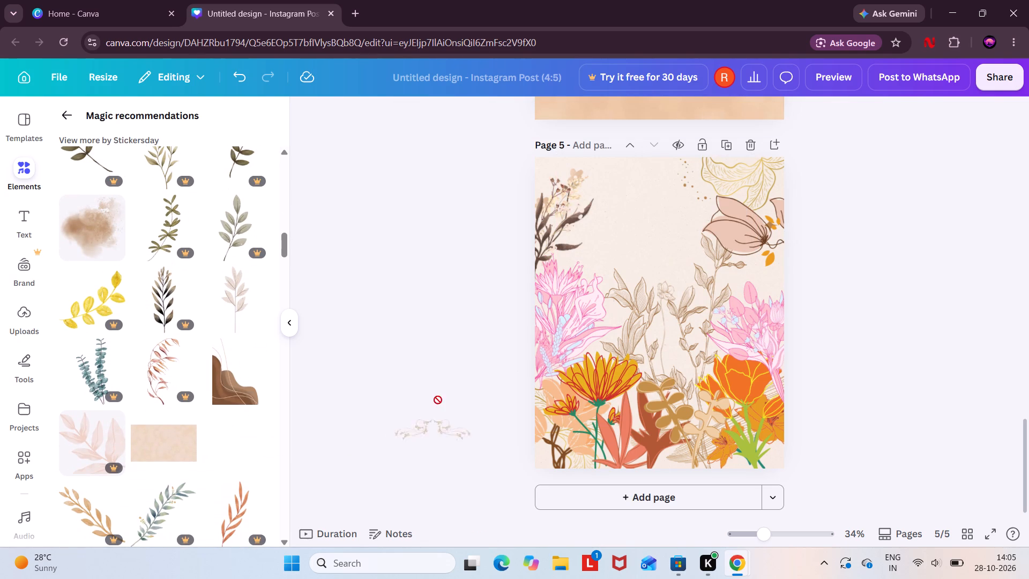
pyautogui.moveTo(438, 400); pyautogui.dragTo(607, 180)
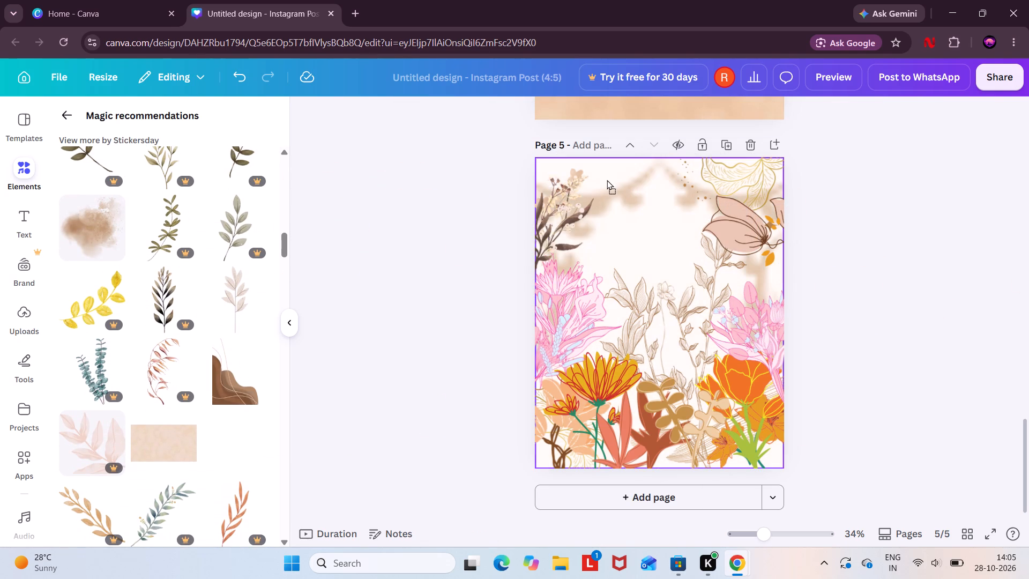
pyautogui.moveTo(607, 180); pyautogui.dragTo(601, 224)
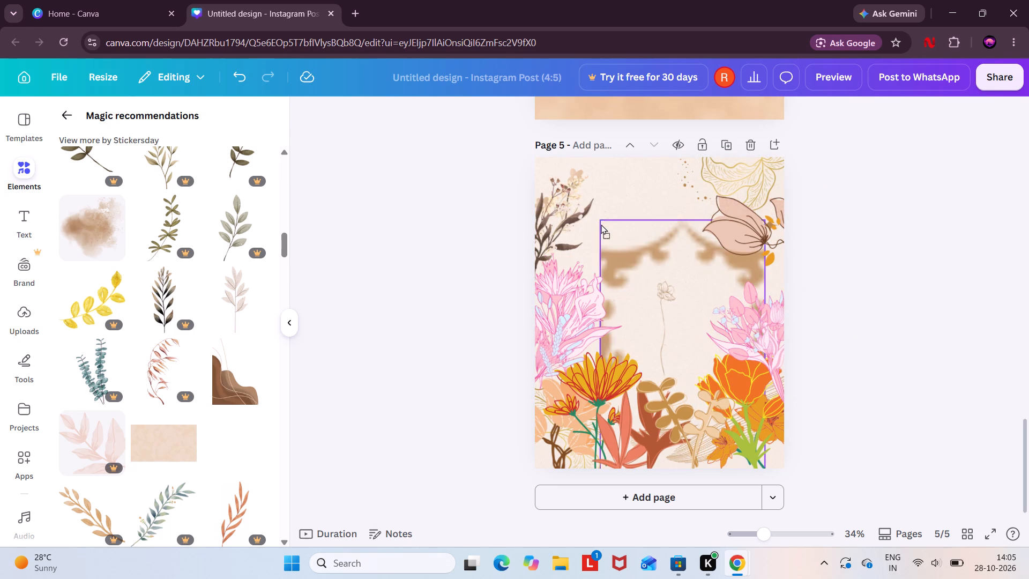
pyautogui.moveTo(601, 224); pyautogui.dragTo(606, 203)
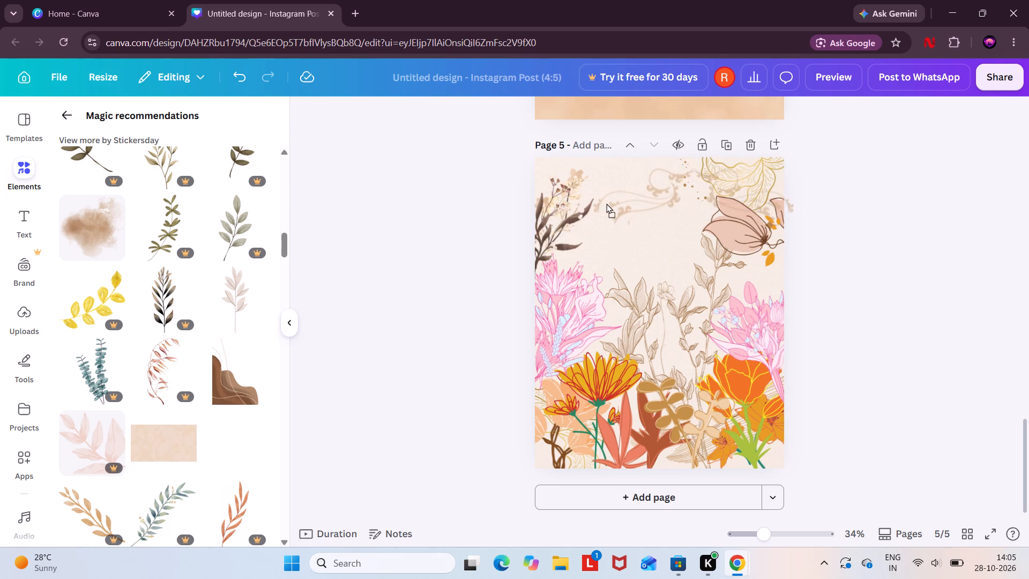
pyautogui.moveTo(606, 203); pyautogui.dragTo(603, 203)
pyautogui.moveTo(648, 203); pyautogui.dragTo(607, 195)
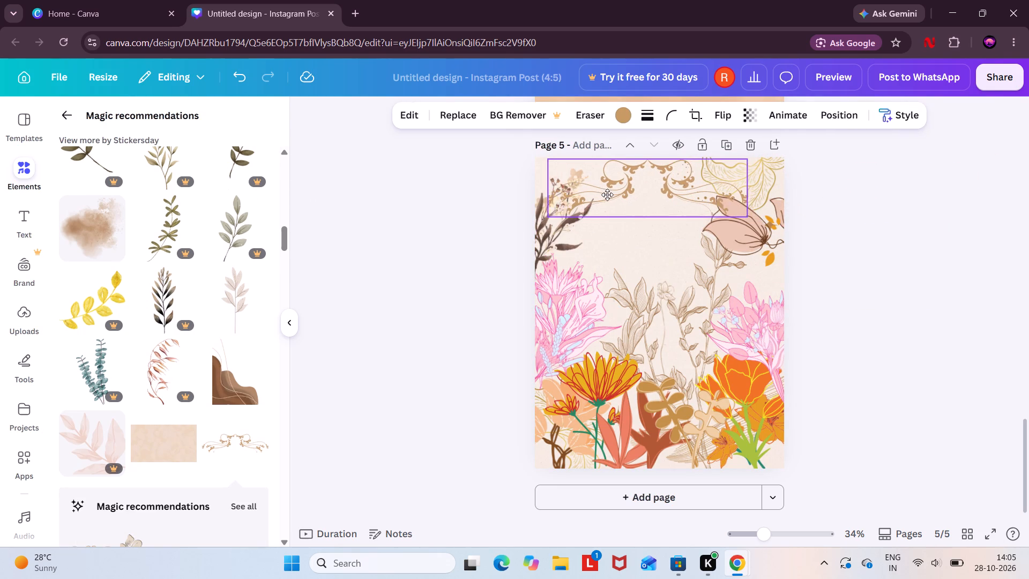
pyautogui.moveTo(607, 195); pyautogui.dragTo(613, 191)
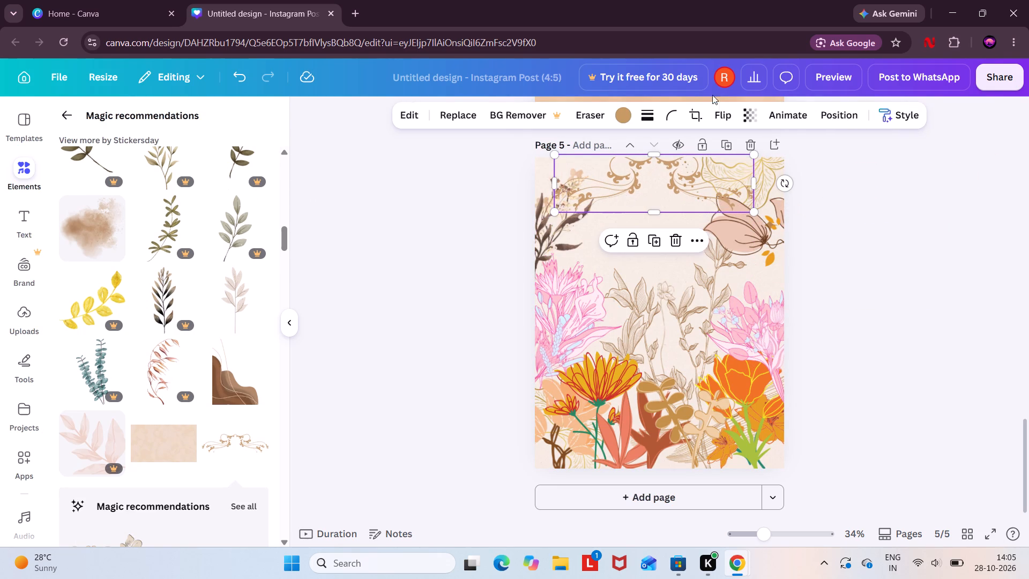
# Fade the swirl ornament at page 5's top edge to a transparency of about 20.
pyautogui.click(741, 115)
pyautogui.moveTo(744, 169); pyautogui.dragTo(739, 169)
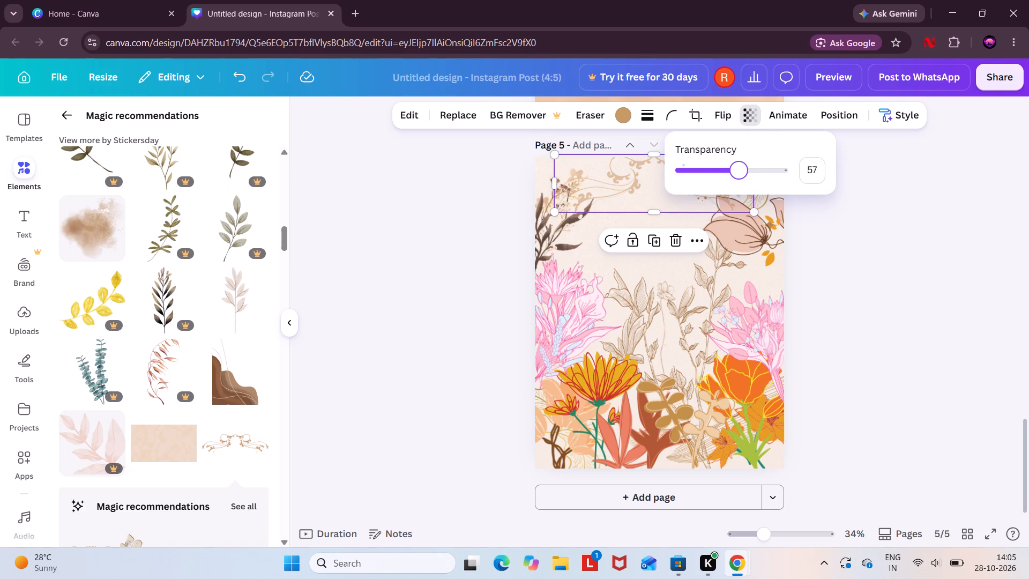
pyautogui.moveTo(739, 169); pyautogui.dragTo(702, 187)
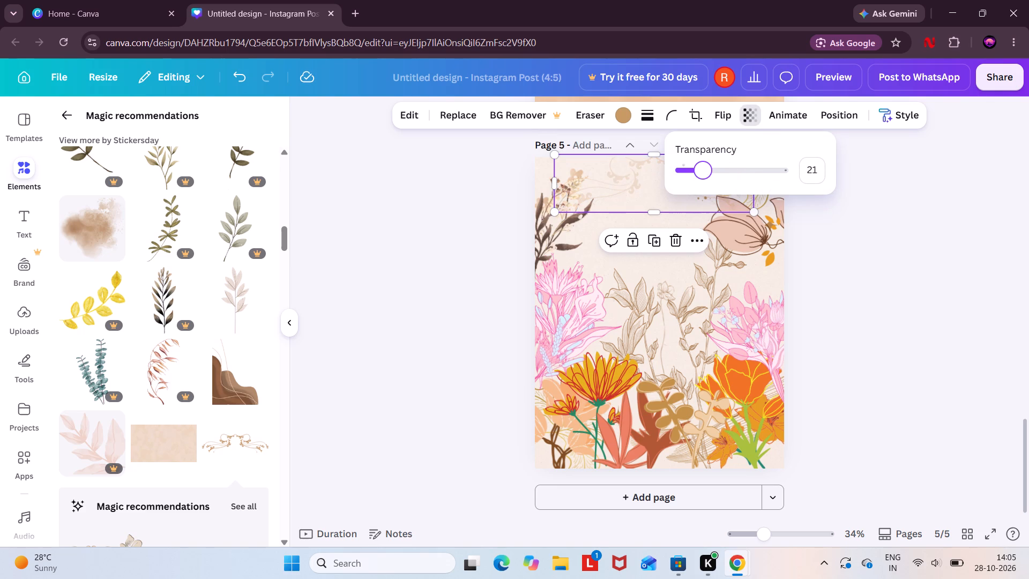
pyautogui.moveTo(702, 187); pyautogui.dragTo(700, 187)
pyautogui.moveTo(366, 248); pyautogui.dragTo(364, 254)
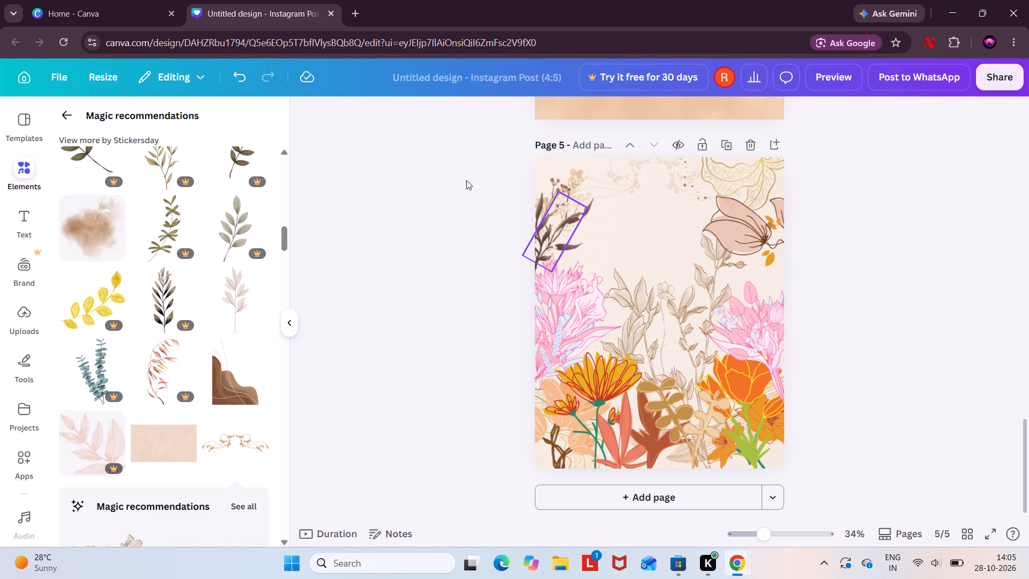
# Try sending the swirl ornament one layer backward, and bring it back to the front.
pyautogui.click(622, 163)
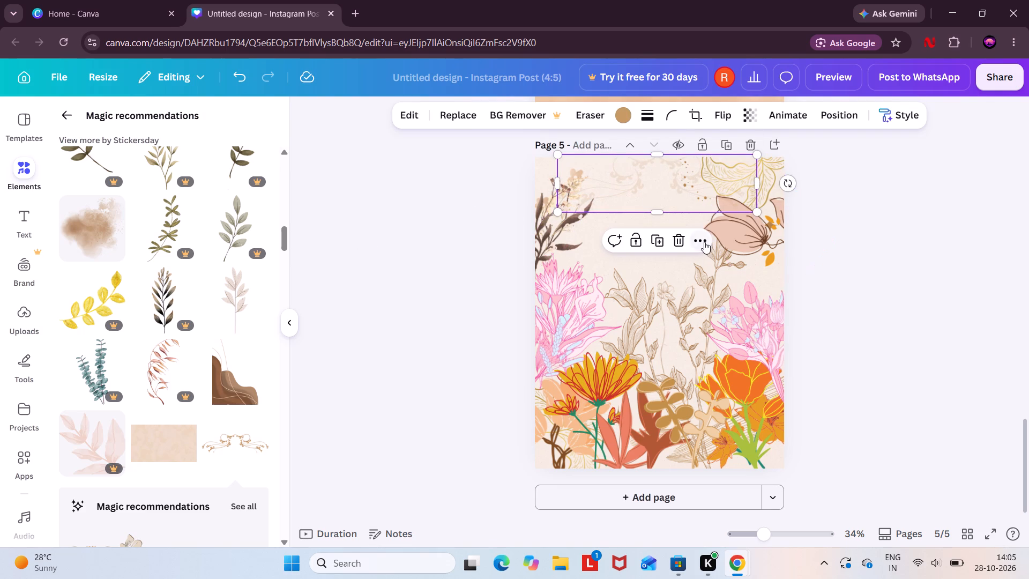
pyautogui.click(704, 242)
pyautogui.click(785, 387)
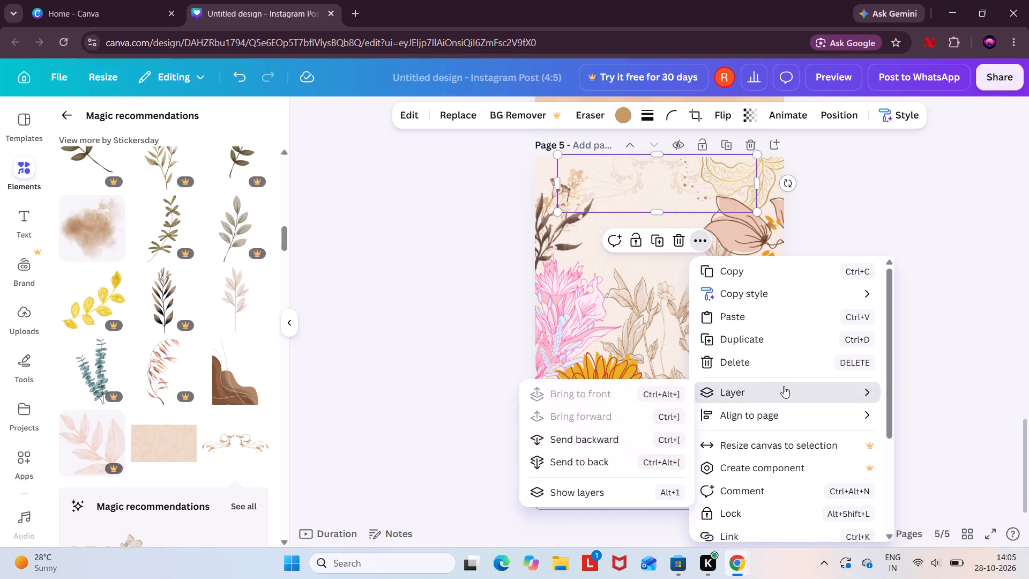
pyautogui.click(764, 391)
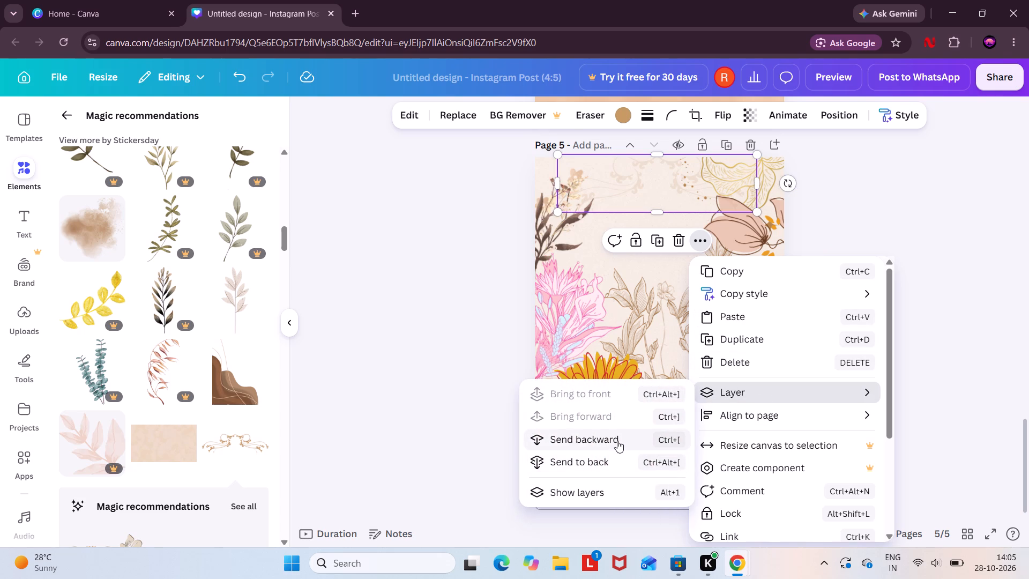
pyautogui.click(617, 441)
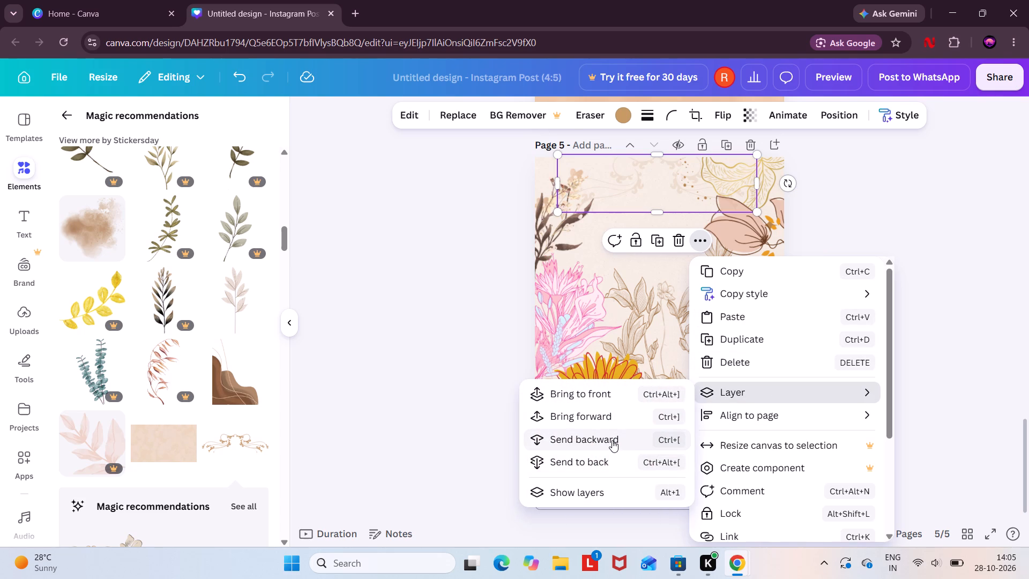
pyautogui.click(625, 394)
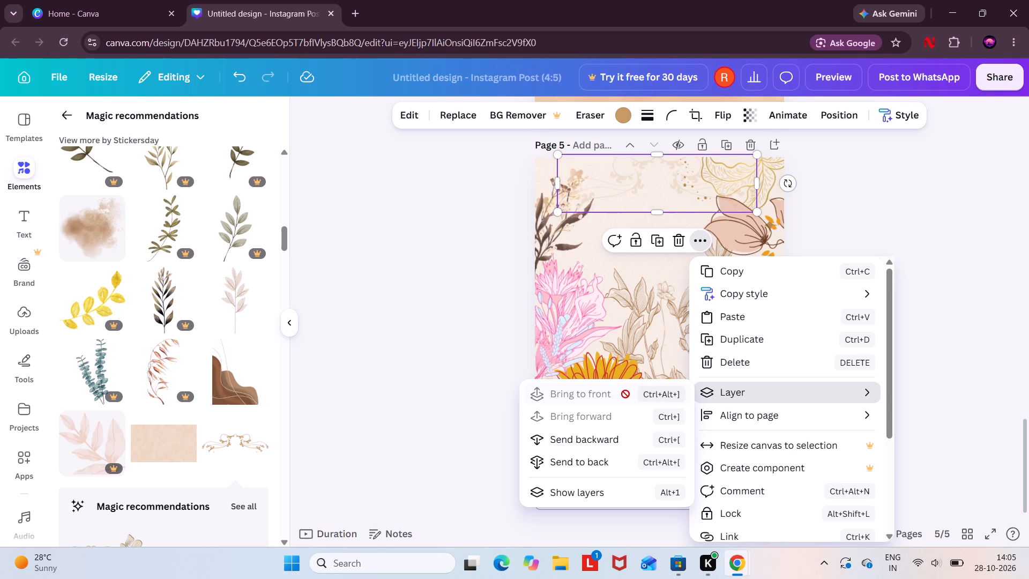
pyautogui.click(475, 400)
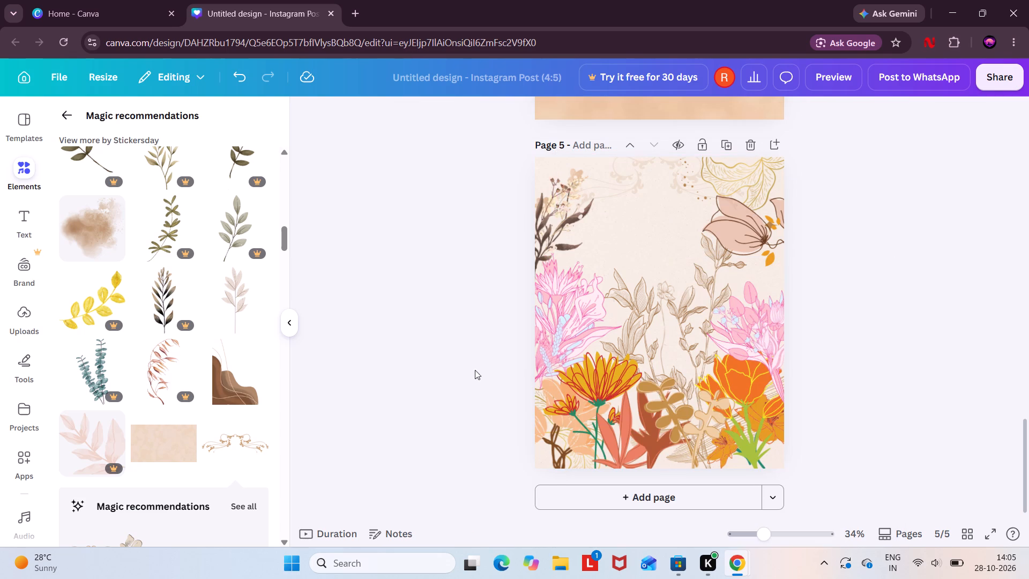
# Add the pale pink outlined flower stem from the recommendations to the centre of page 5, between the outlined leaf sprigs.
pyautogui.scroll(-3, 207, 231)
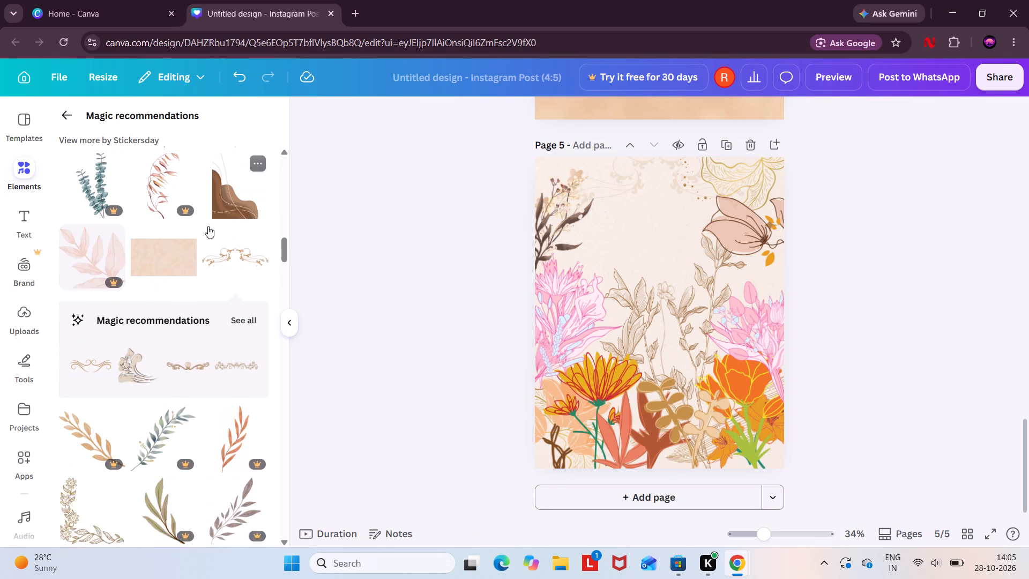
pyautogui.scroll(-2, 212, 227)
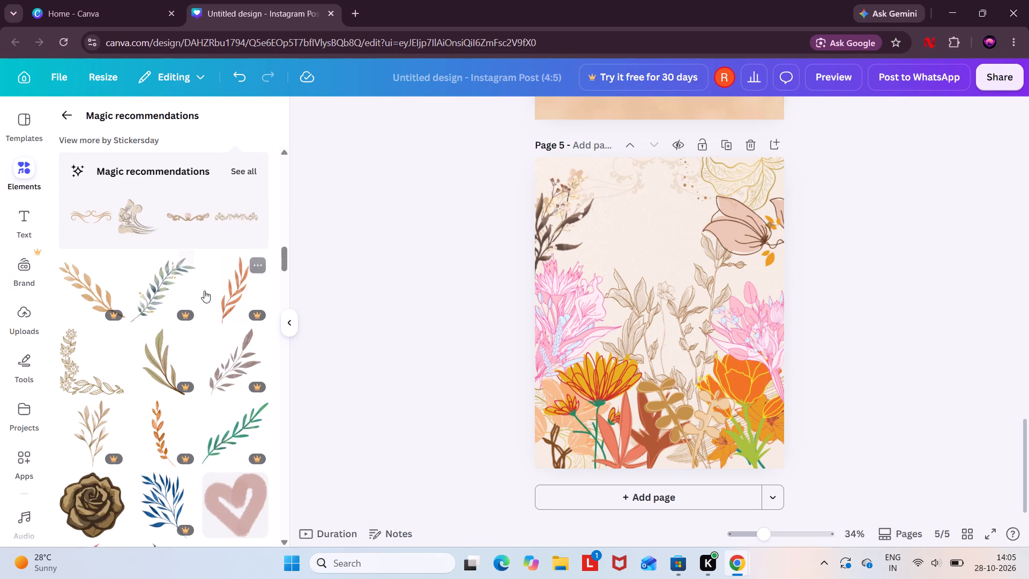
pyautogui.scroll(-6, 189, 322)
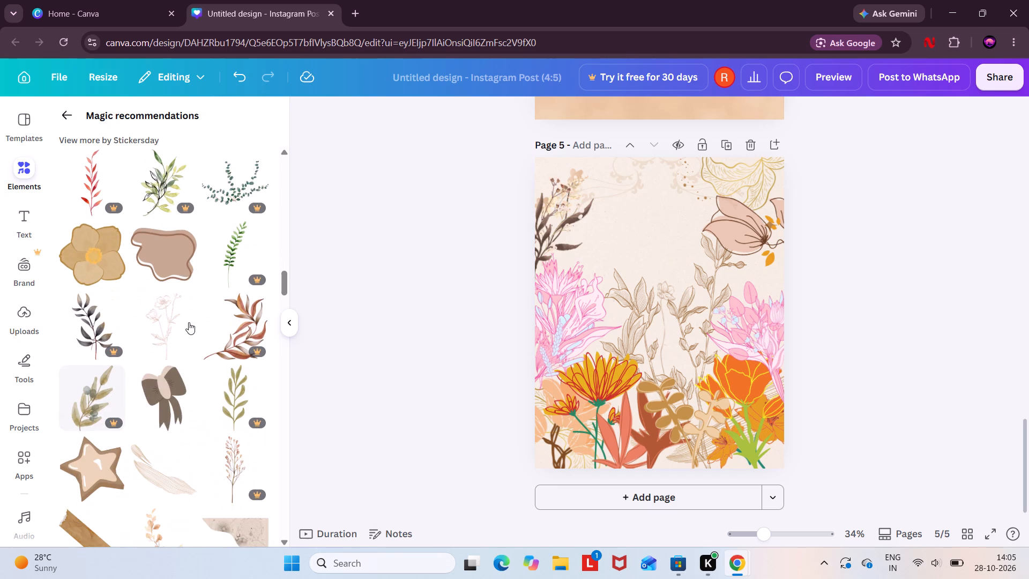
pyautogui.moveTo(170, 315); pyautogui.dragTo(641, 266)
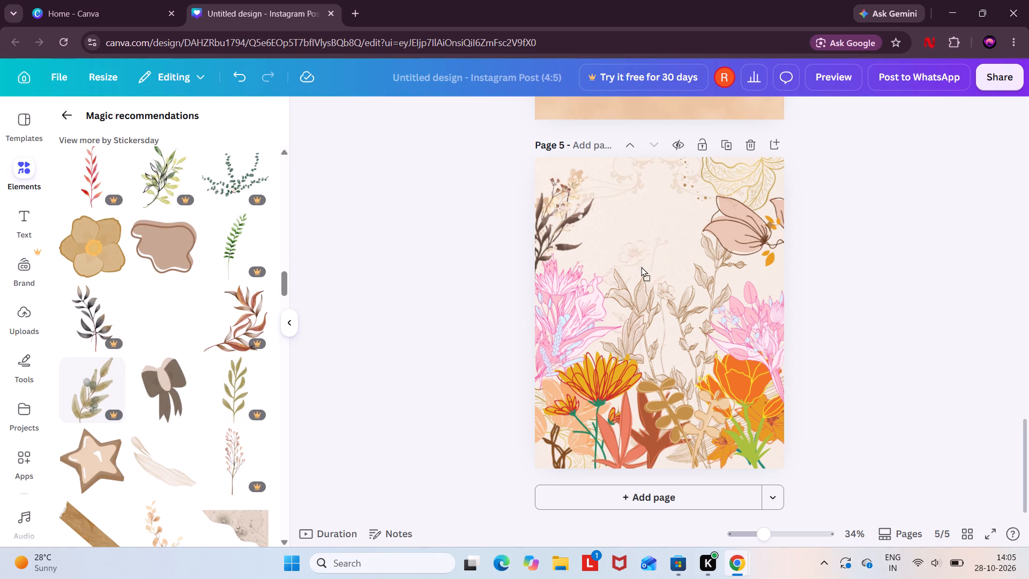
pyautogui.moveTo(641, 266); pyautogui.dragTo(591, 184)
pyautogui.moveTo(591, 184); pyautogui.dragTo(673, 234)
pyautogui.moveTo(673, 234); pyautogui.dragTo(679, 280)
pyautogui.moveTo(679, 280); pyautogui.dragTo(675, 271)
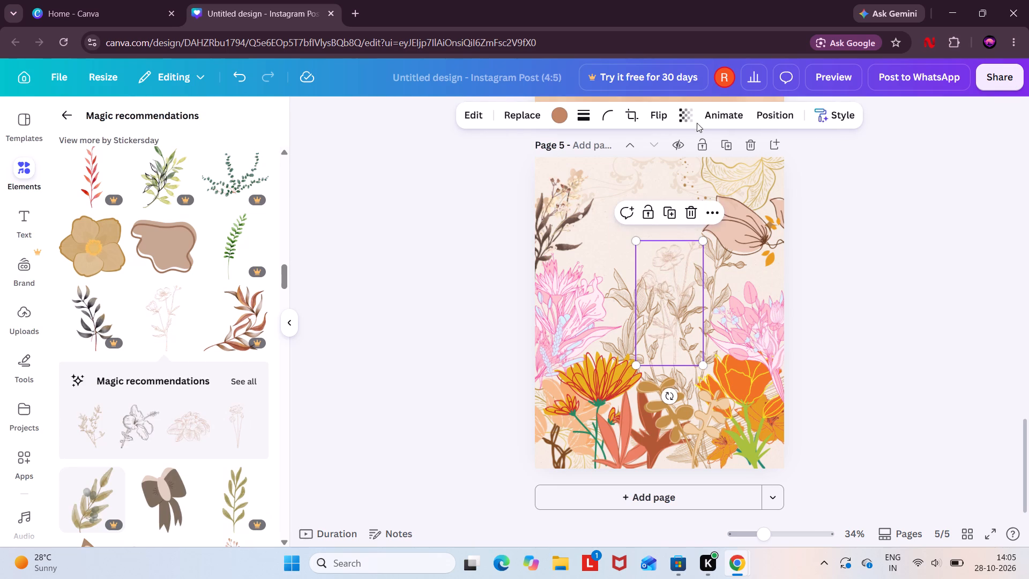
pyautogui.click(681, 120)
pyautogui.click(865, 213)
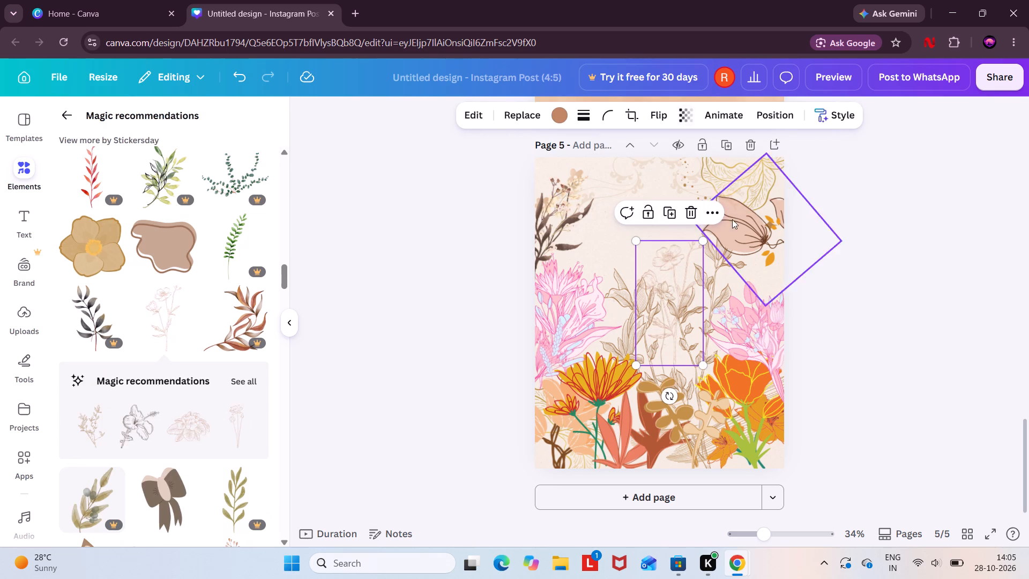
pyautogui.click(490, 231)
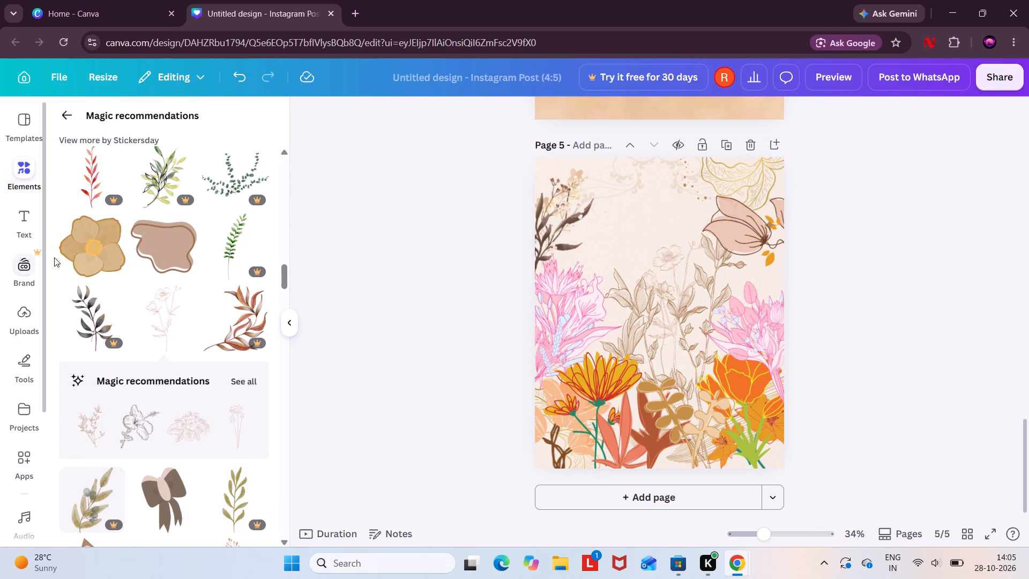
# Browse the recommended leaf, branch and plant graphics for another decoration for page 5.
pyautogui.scroll(-2, 192, 318)
pyautogui.scroll(-2, 130, 291)
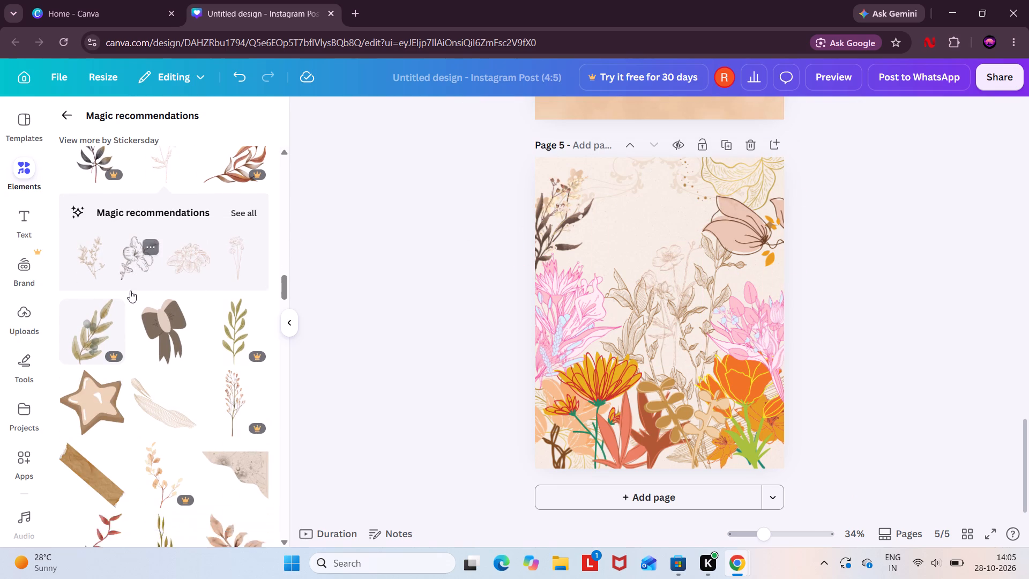
pyautogui.scroll(-3, 129, 289)
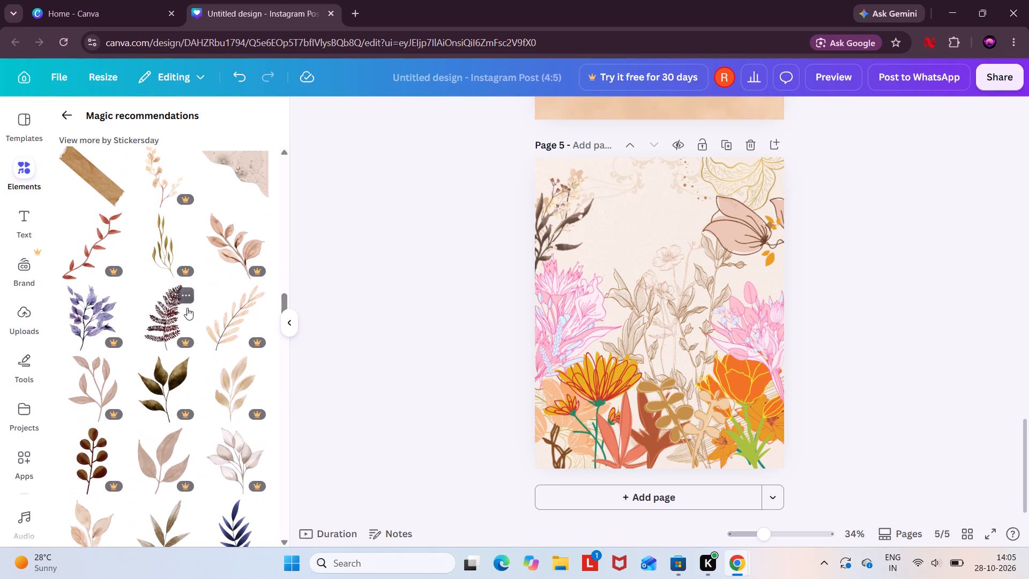
pyautogui.scroll(-5, 251, 346)
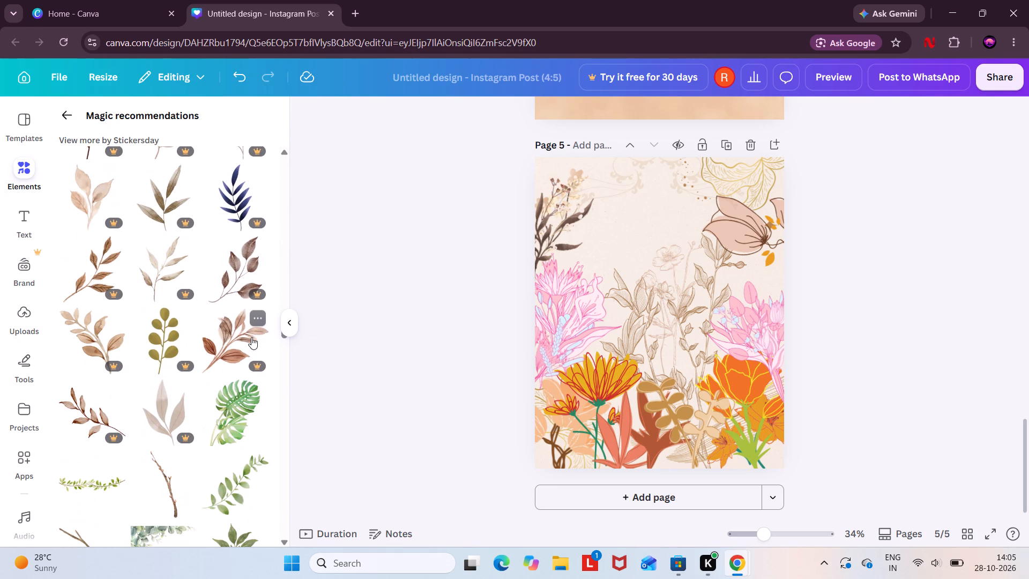
pyautogui.scroll(-6, 251, 337)
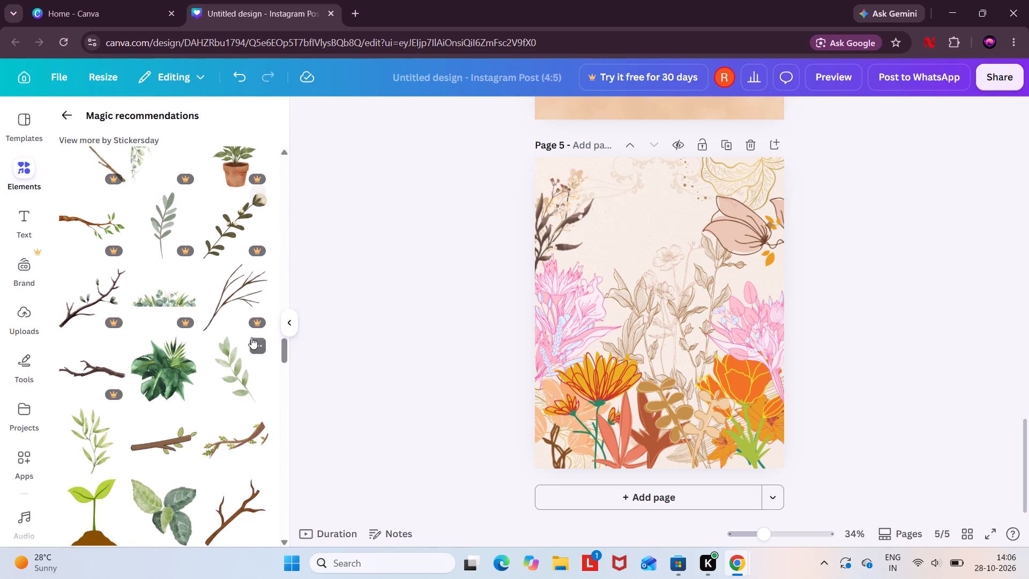
pyautogui.scroll(3, 251, 337)
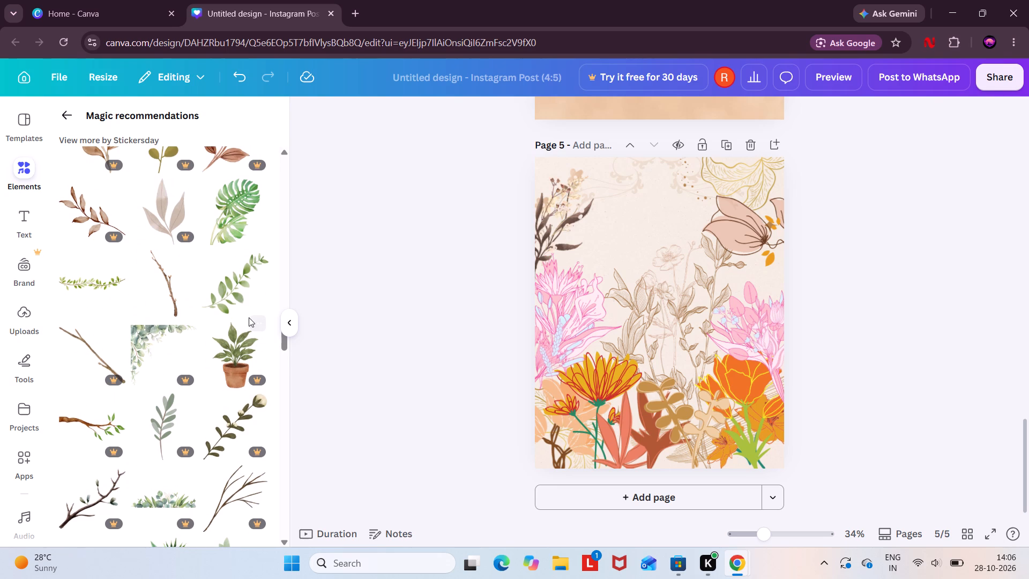
pyautogui.scroll(-2, 249, 317)
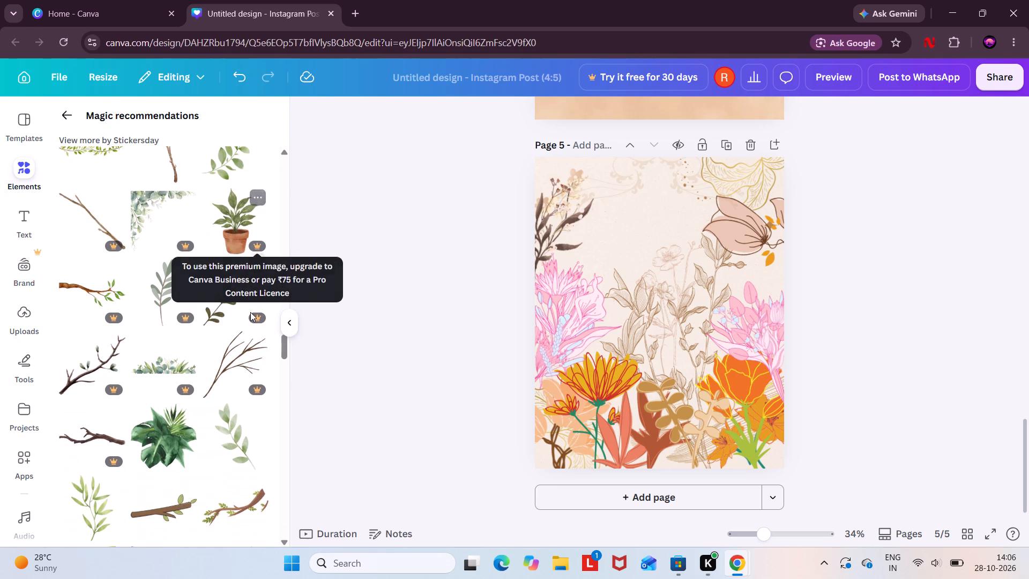
pyautogui.scroll(-3, 250, 312)
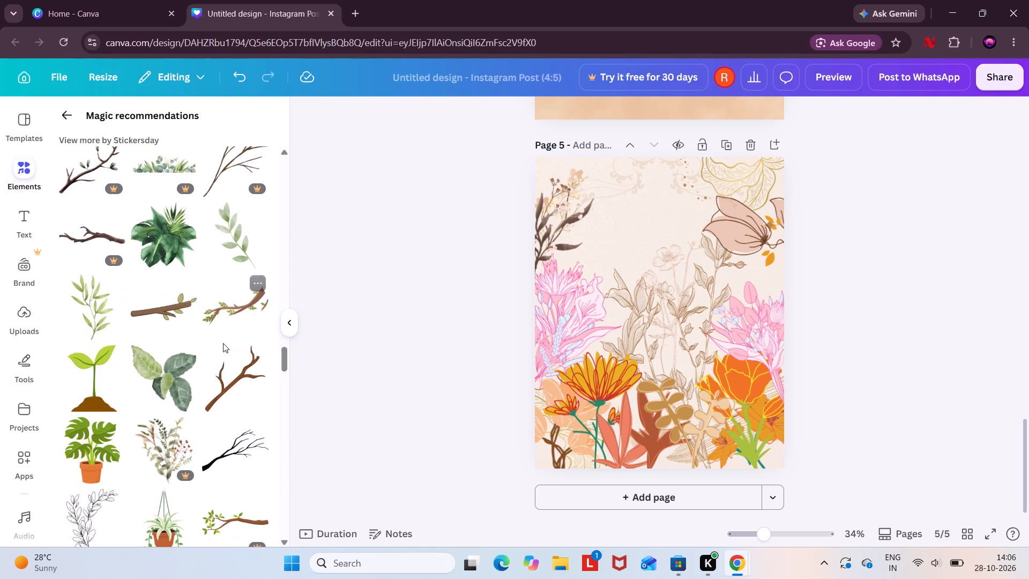
pyautogui.scroll(-4, 242, 450)
pyautogui.scroll(4, 238, 450)
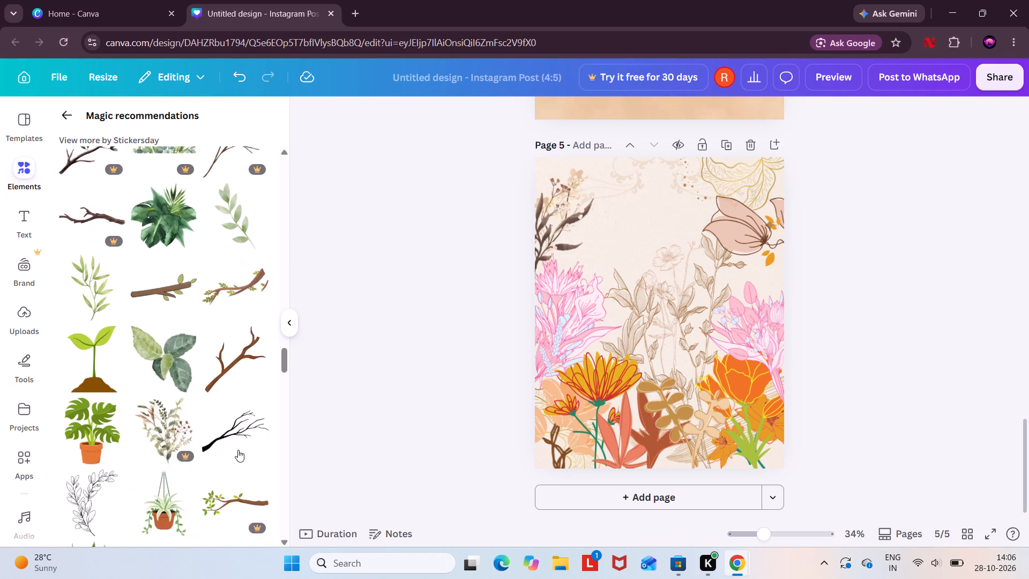
pyautogui.scroll(10, 238, 448)
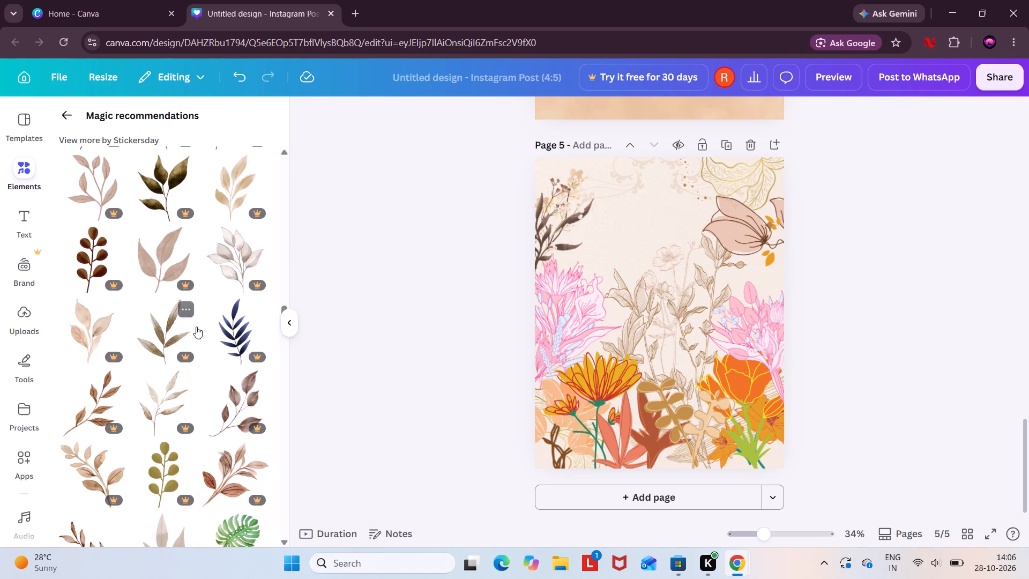
# Add the outlined hibiscus from the recommendations to page 5, shrunk and placed over the dark leaf sprig near the upper-left edge.
pyautogui.scroll(5, 198, 329)
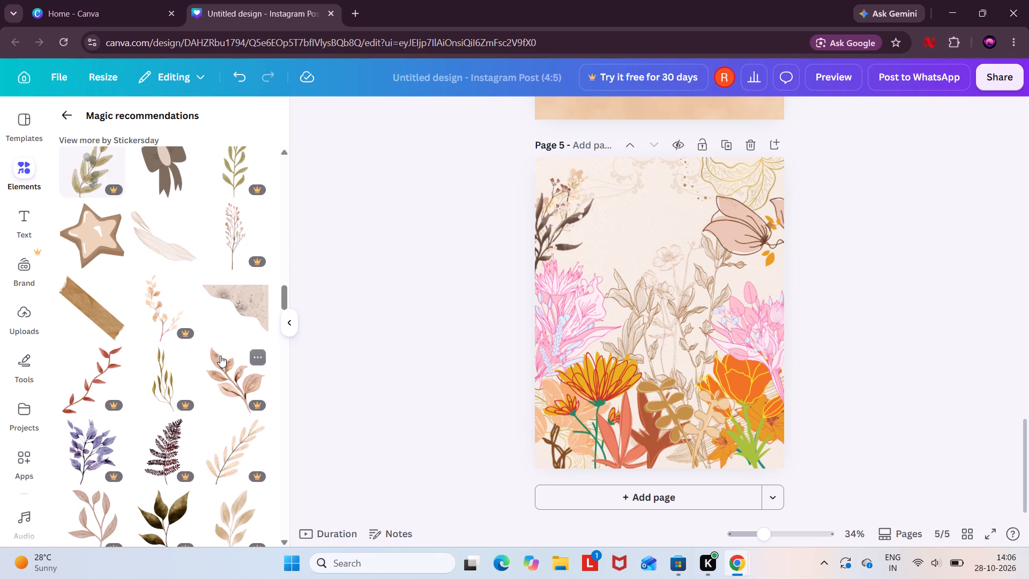
pyautogui.scroll(1, 221, 353)
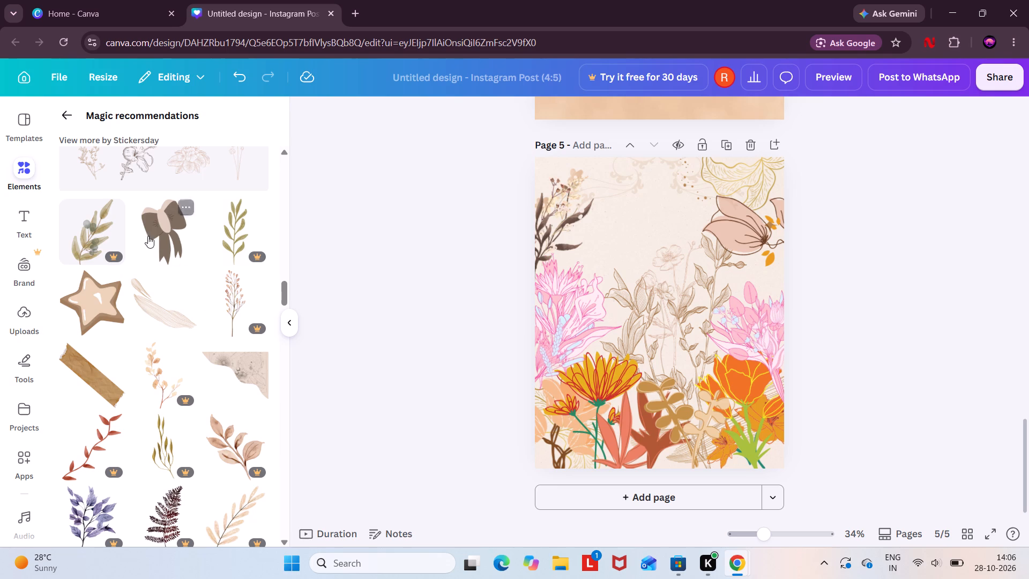
pyautogui.scroll(2, 209, 243)
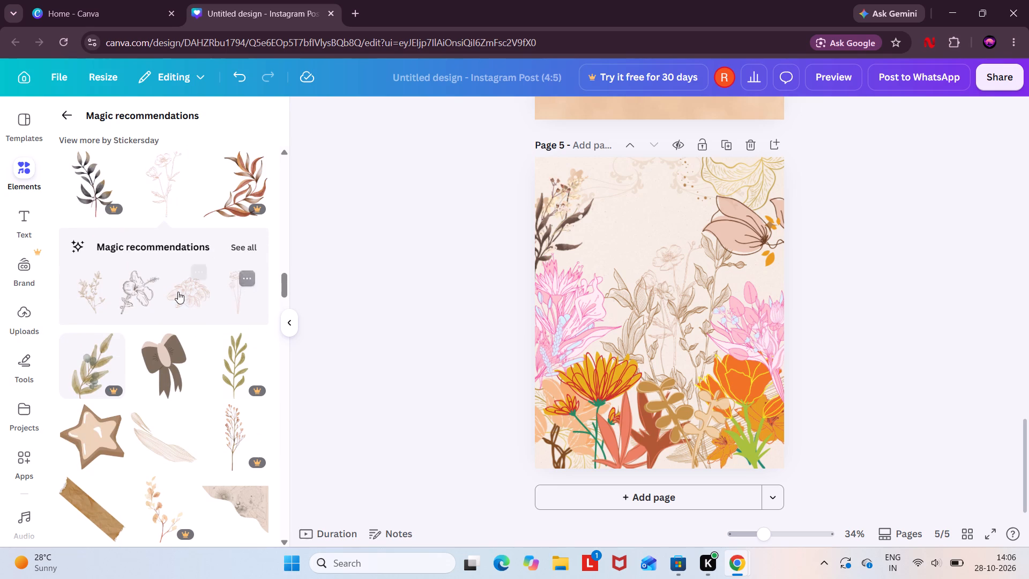
pyautogui.moveTo(137, 285); pyautogui.dragTo(579, 219)
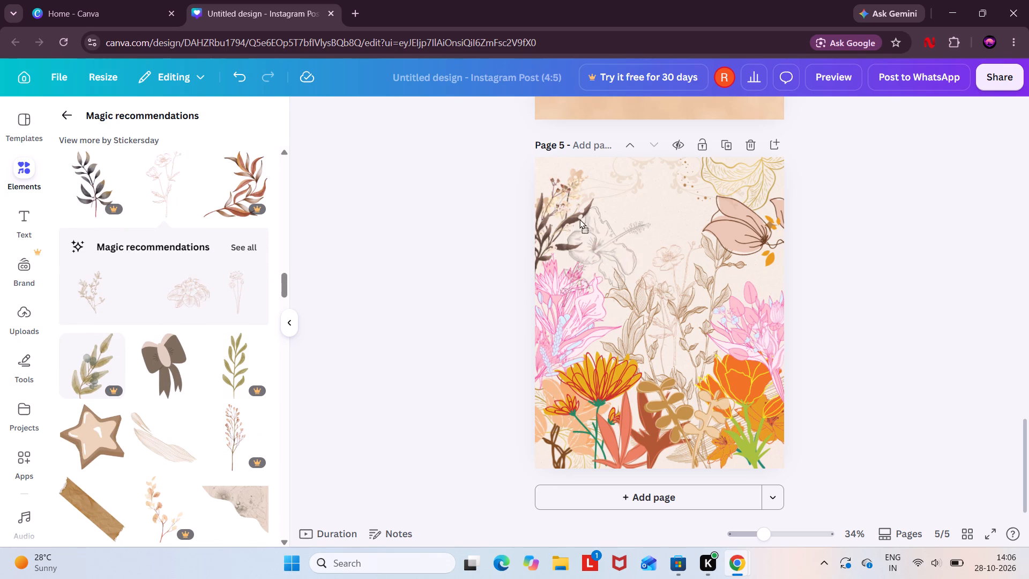
pyautogui.moveTo(579, 219); pyautogui.dragTo(583, 176)
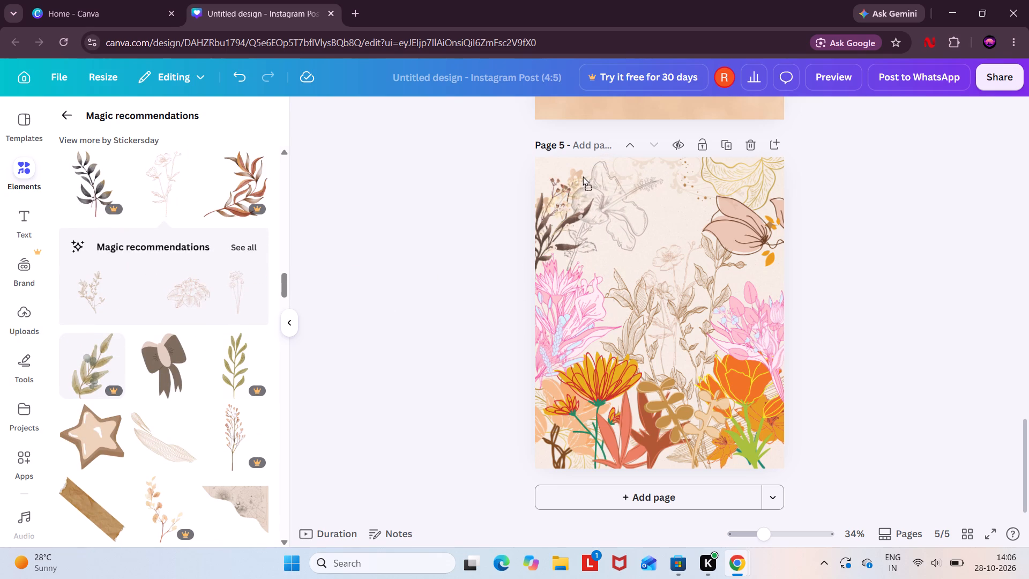
pyautogui.moveTo(583, 176); pyautogui.dragTo(602, 182)
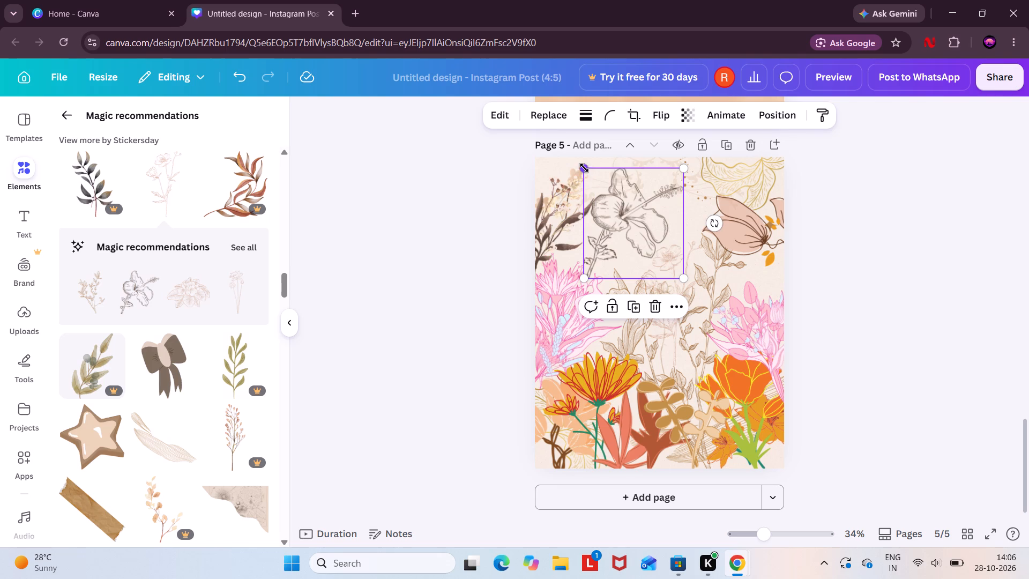
pyautogui.moveTo(584, 168); pyautogui.dragTo(625, 207)
pyautogui.moveTo(640, 259); pyautogui.dragTo(584, 248)
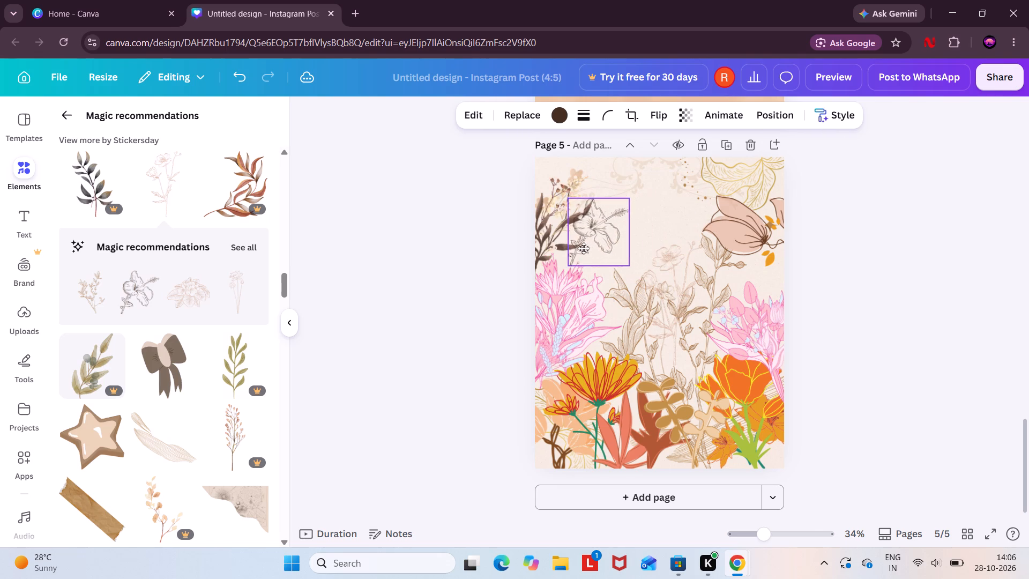
pyautogui.moveTo(584, 248); pyautogui.dragTo(561, 240)
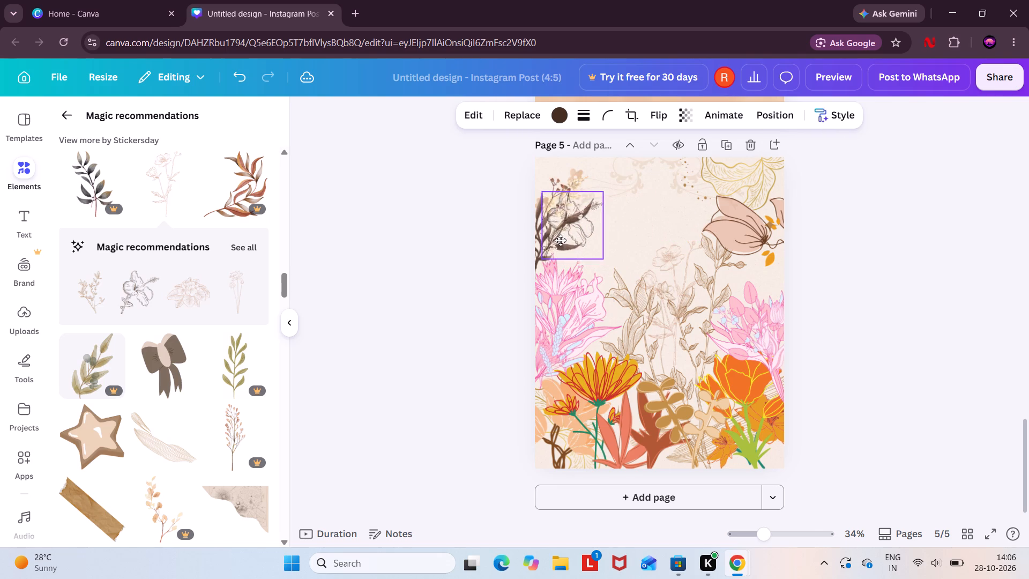
pyautogui.moveTo(561, 240); pyautogui.dragTo(573, 249)
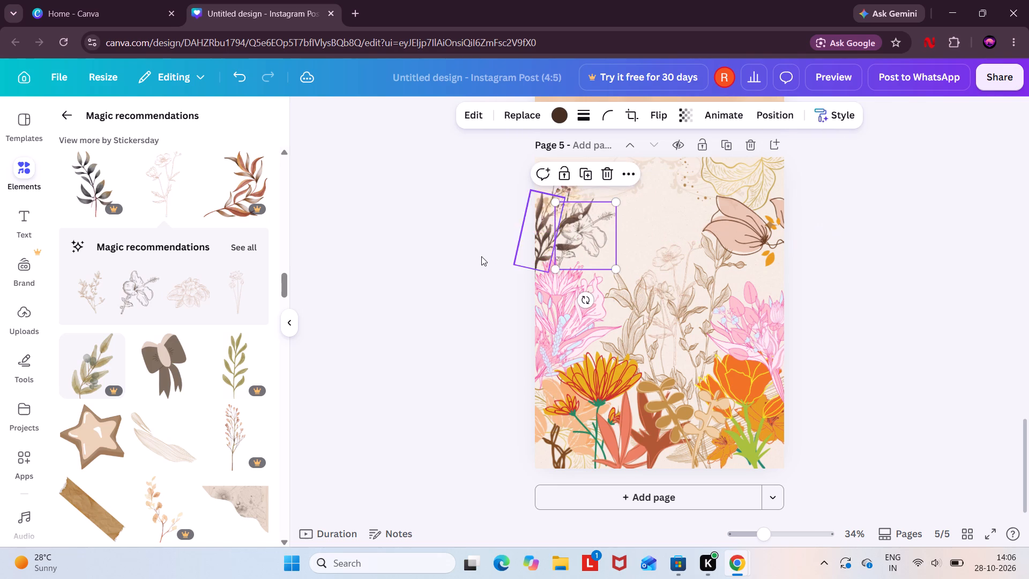
pyautogui.click(481, 256)
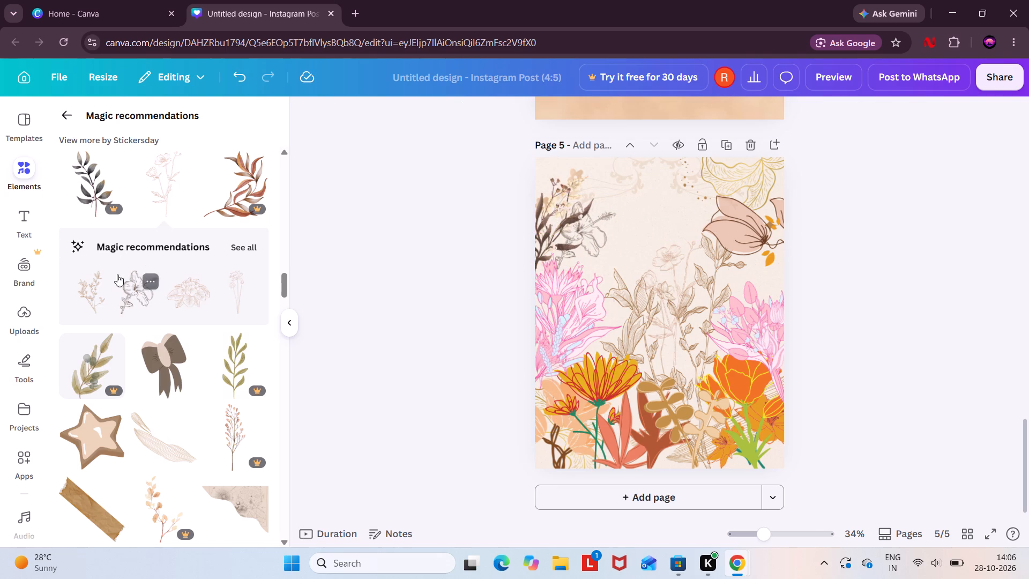
# Add the outlined branch of hanging bell-shaped flowers from the full set of sketched recommendations to the middle of page 5's top edge.
pyautogui.moveTo(81, 282); pyautogui.dragTo(587, 196)
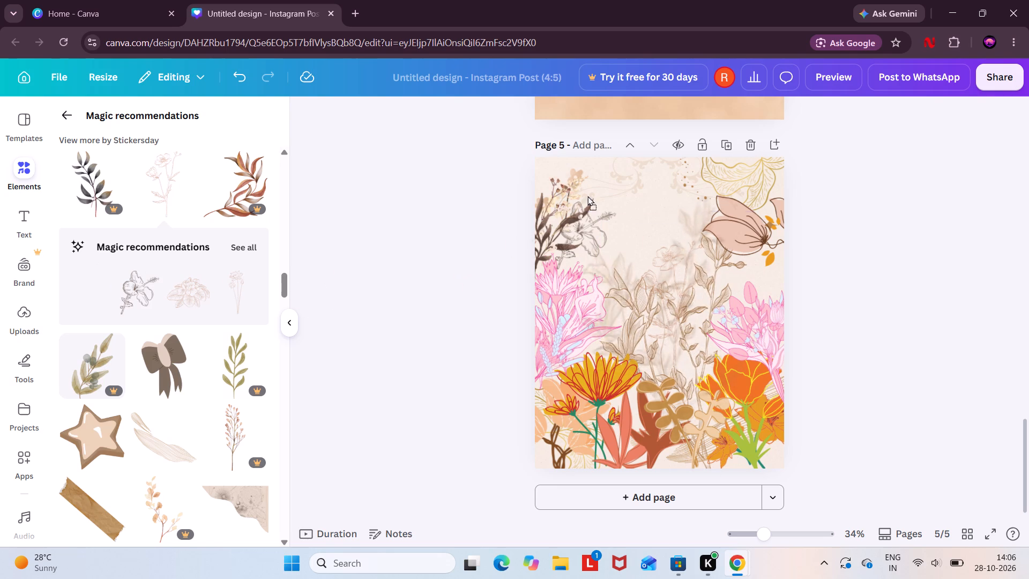
pyautogui.moveTo(587, 196); pyautogui.dragTo(83, 272)
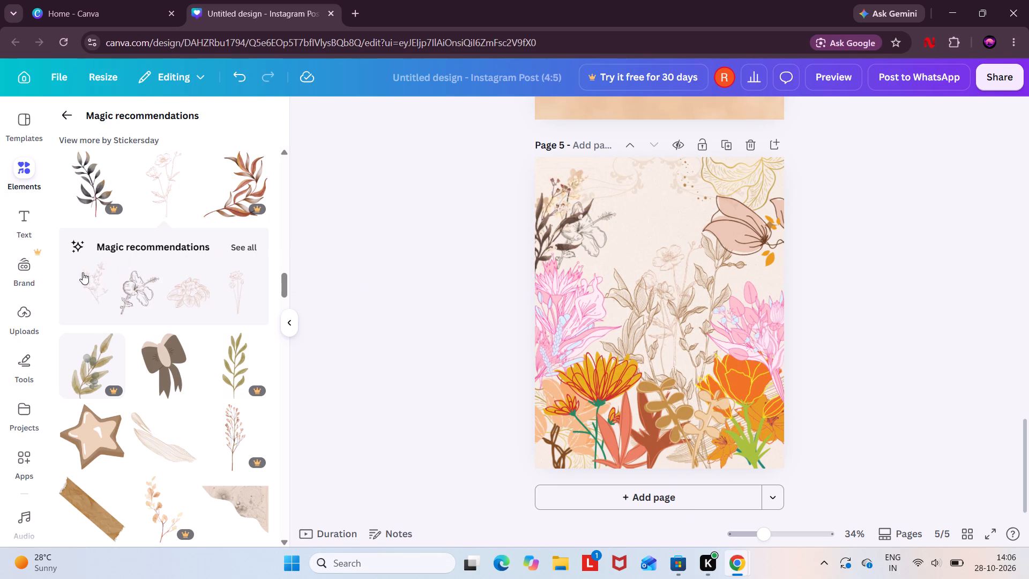
pyautogui.click(244, 247)
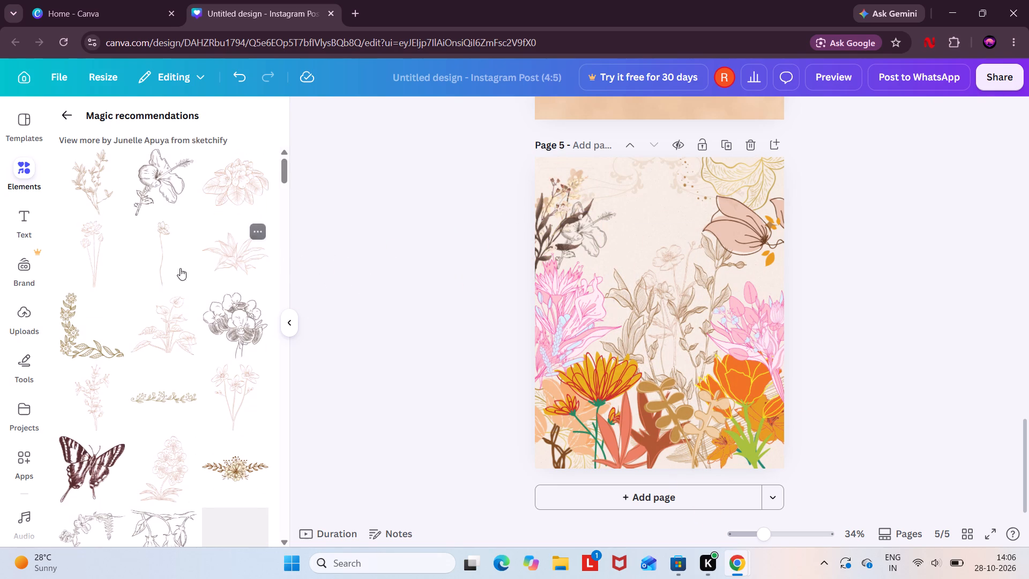
pyautogui.scroll(-2, 165, 333)
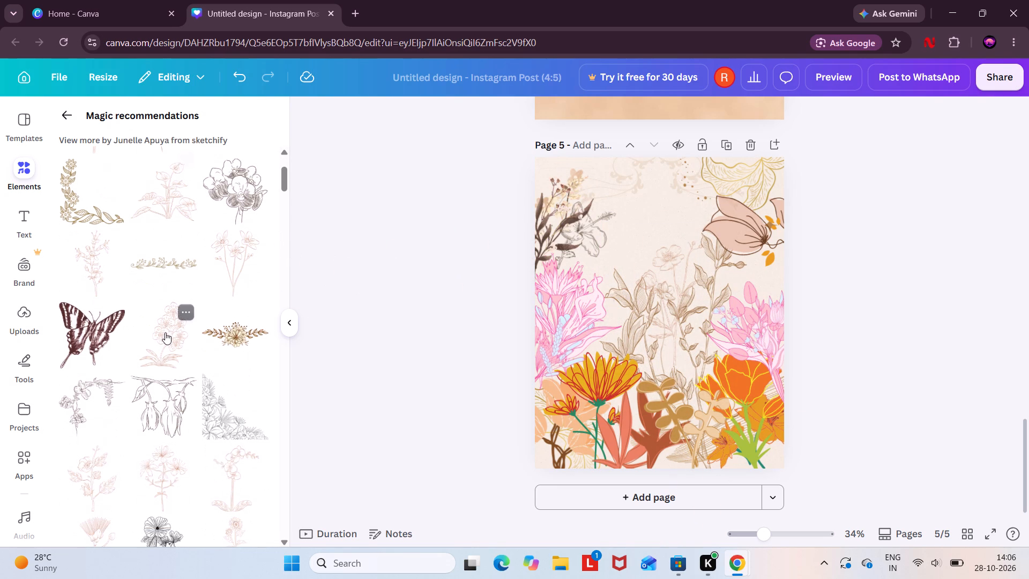
pyautogui.scroll(-2, 169, 326)
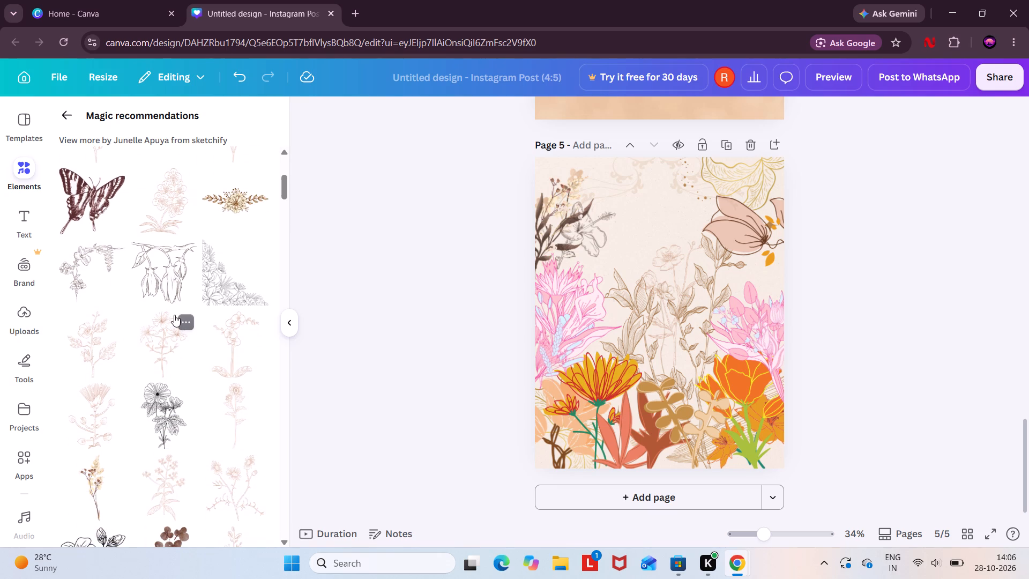
pyautogui.moveTo(152, 281); pyautogui.dragTo(620, 201)
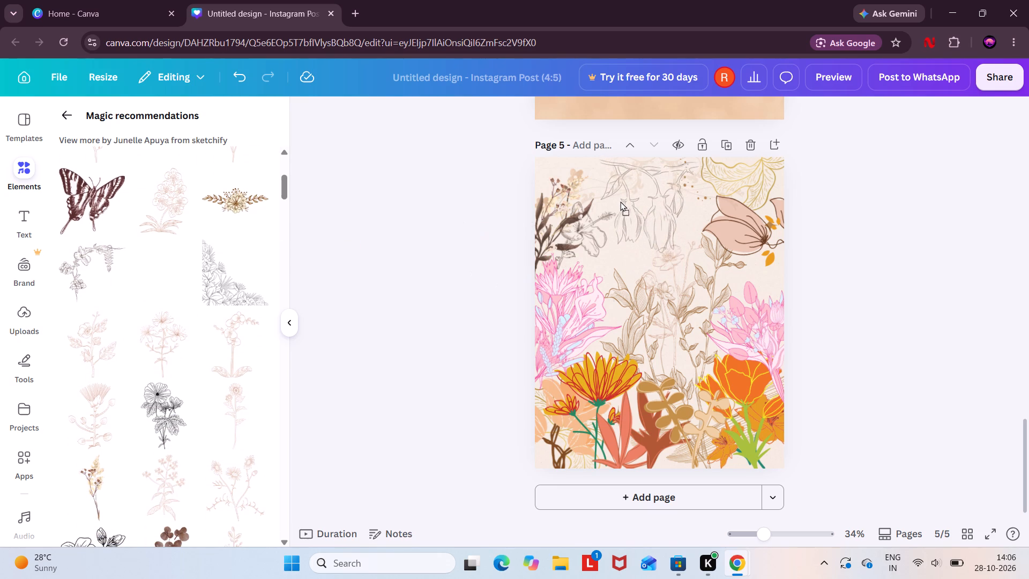
pyautogui.moveTo(620, 201); pyautogui.dragTo(622, 197)
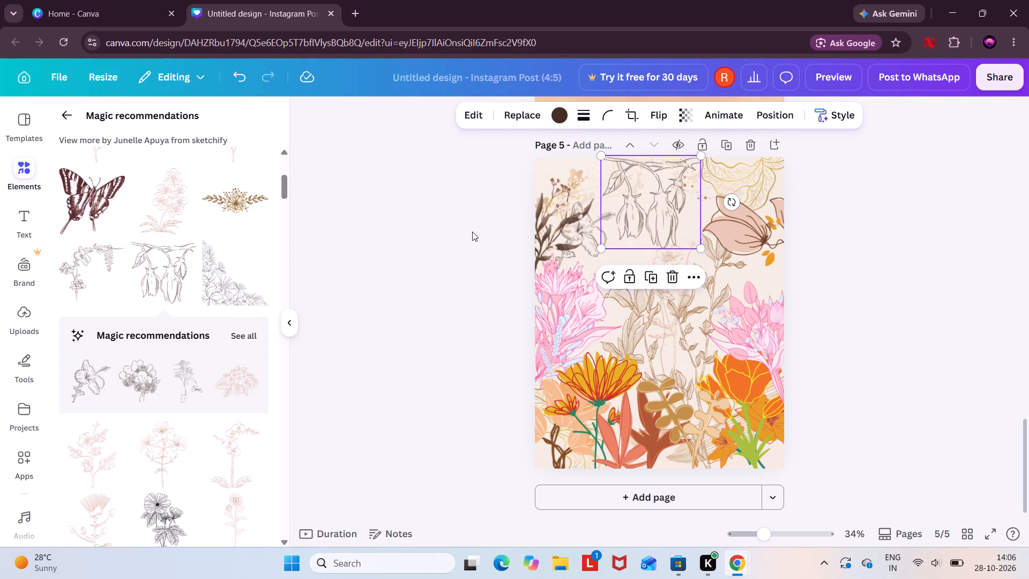
pyautogui.click(449, 239)
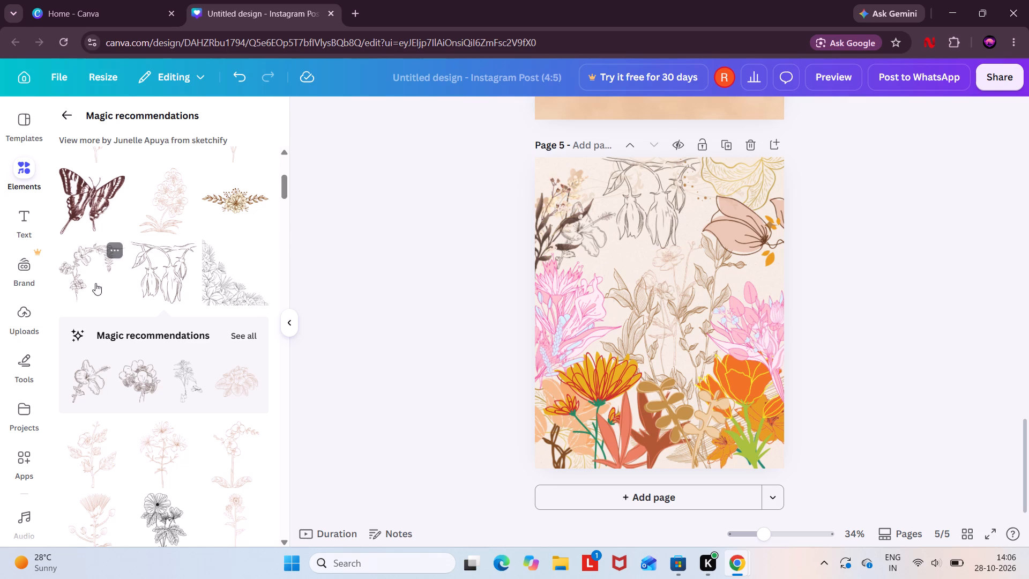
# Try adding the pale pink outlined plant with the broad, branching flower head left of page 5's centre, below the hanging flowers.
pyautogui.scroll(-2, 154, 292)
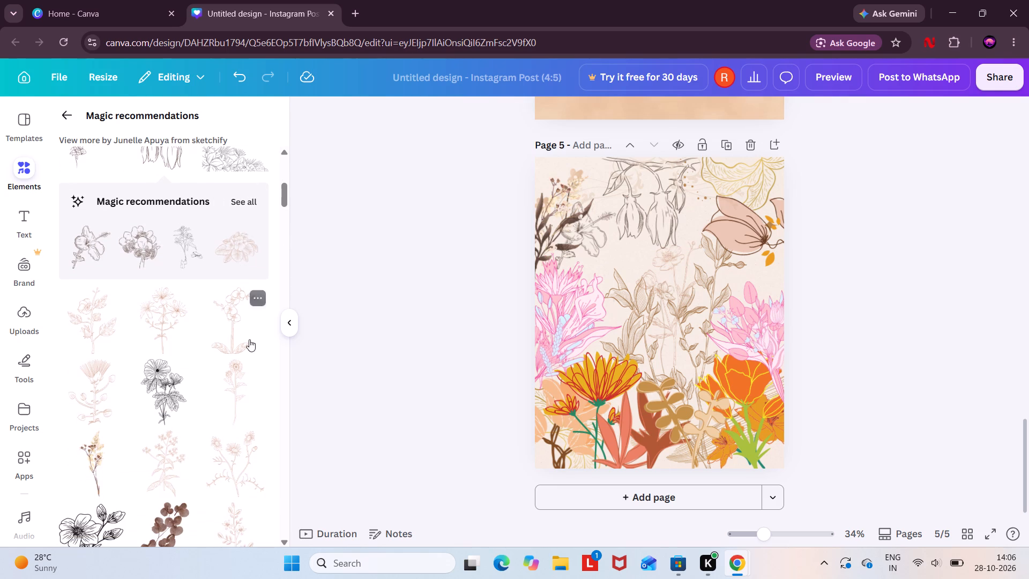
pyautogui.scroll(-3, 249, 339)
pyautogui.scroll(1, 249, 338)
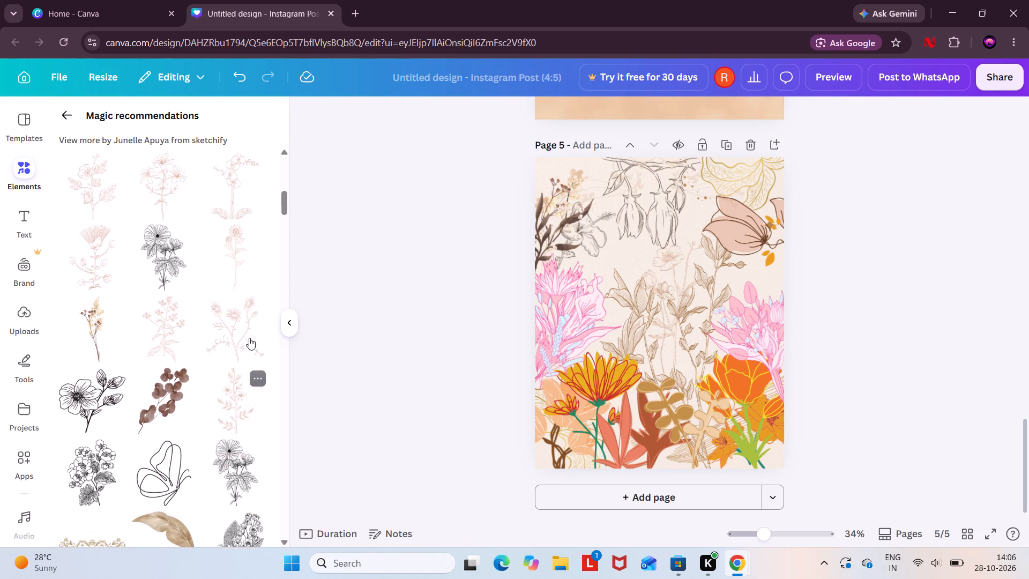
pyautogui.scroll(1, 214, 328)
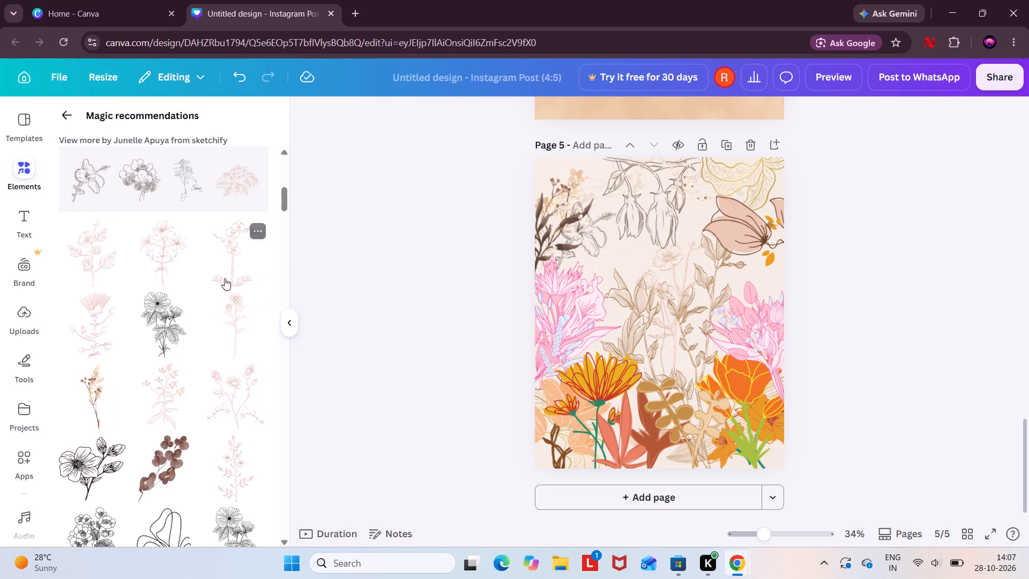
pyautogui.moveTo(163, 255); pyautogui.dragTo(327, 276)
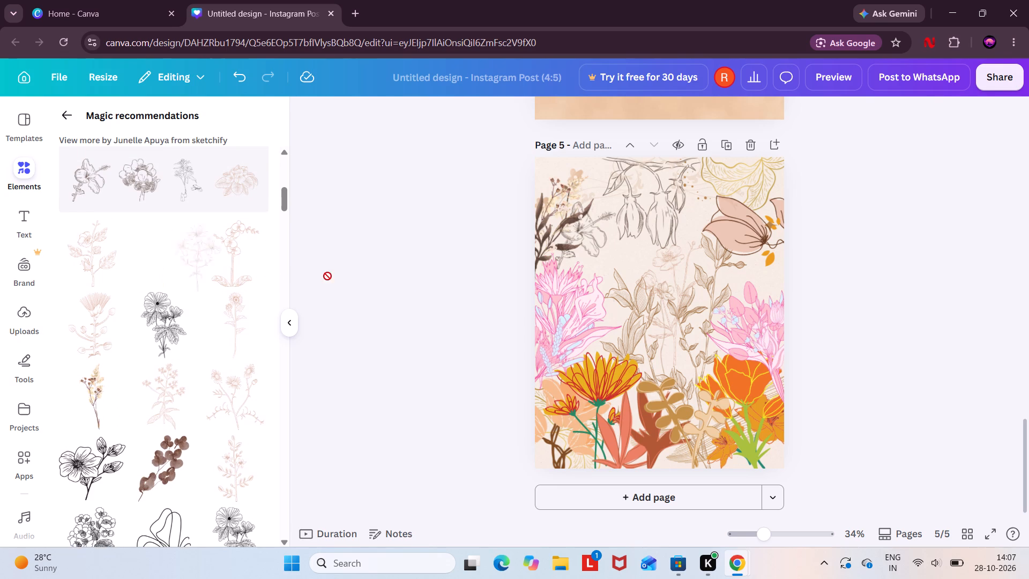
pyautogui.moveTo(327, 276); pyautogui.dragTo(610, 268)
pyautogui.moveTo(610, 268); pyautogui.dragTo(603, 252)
# Add the tall pale pink outlined flower stem with leaves at its base to the centre of page 5.
pyautogui.click(242, 271)
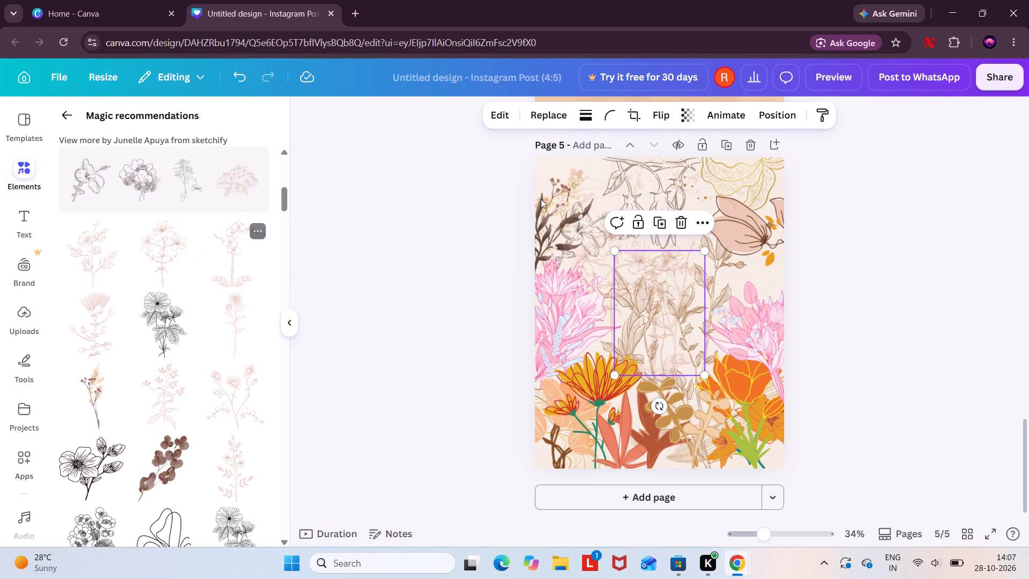
pyautogui.click(870, 288)
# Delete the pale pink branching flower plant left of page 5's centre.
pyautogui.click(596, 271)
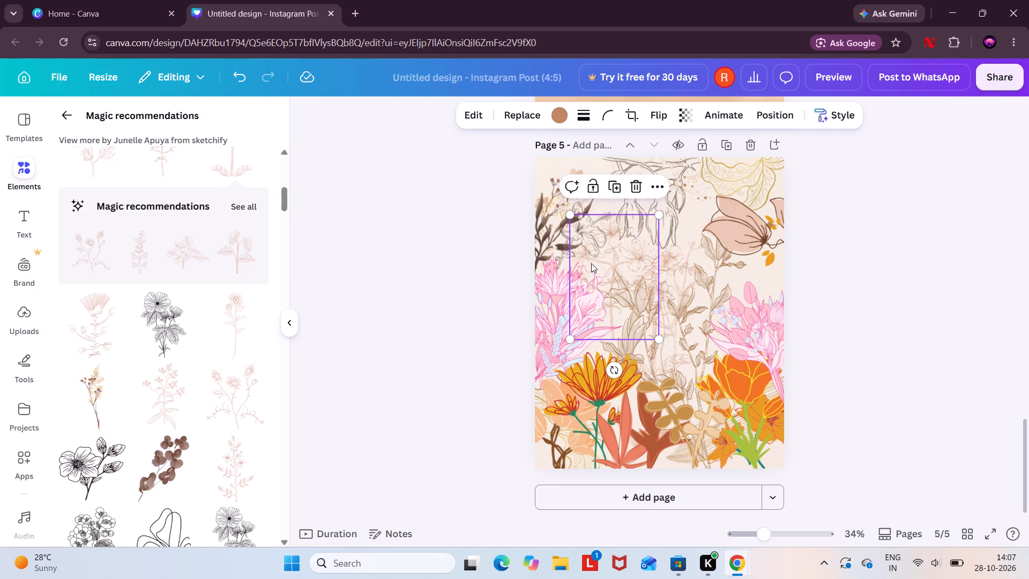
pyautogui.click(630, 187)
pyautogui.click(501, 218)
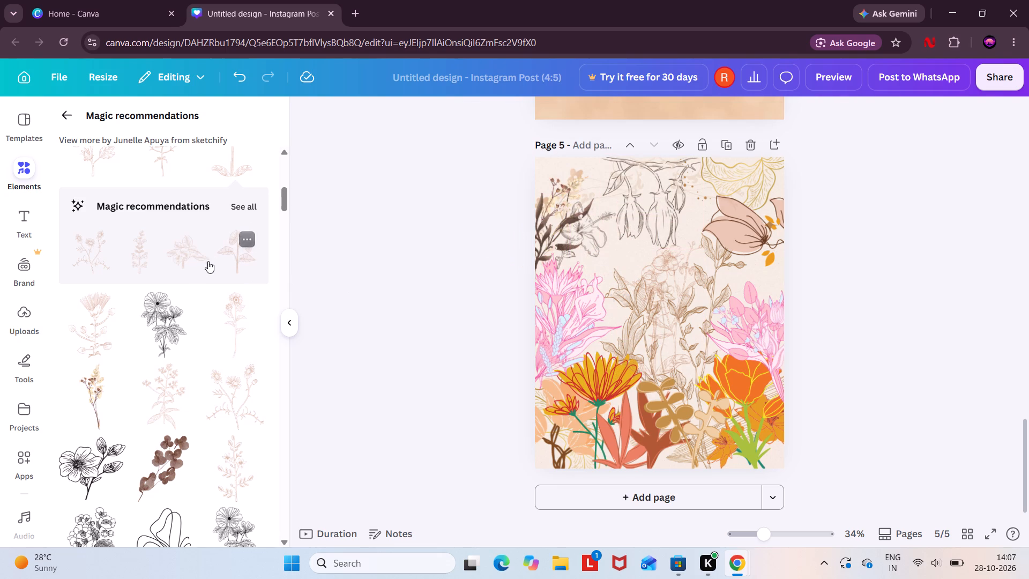
# Add the narrow pale pink leafy flower stem from the recommendations to page 5, between the pink flower and the central stems.
pyautogui.moveTo(147, 254); pyautogui.dragTo(598, 273)
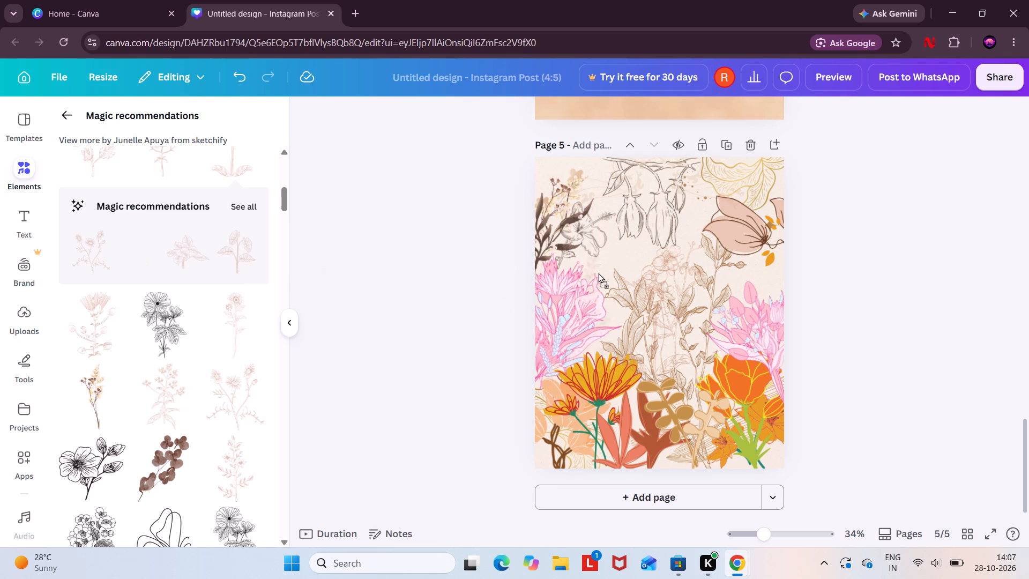
pyautogui.moveTo(598, 273); pyautogui.dragTo(618, 258)
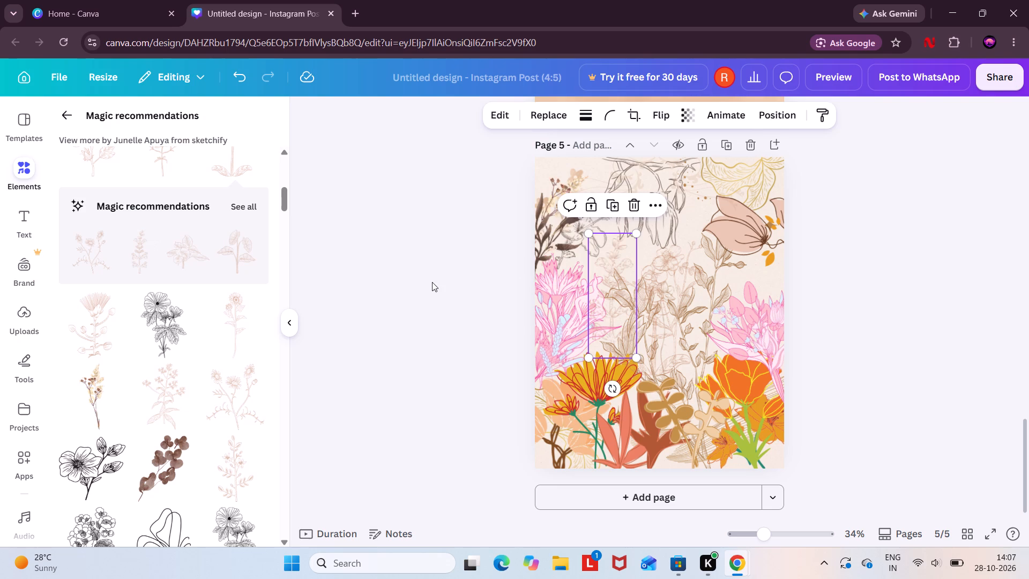
pyautogui.click(430, 282)
# Add a new blank page after page 5.
pyautogui.scroll(-2, 627, 278)
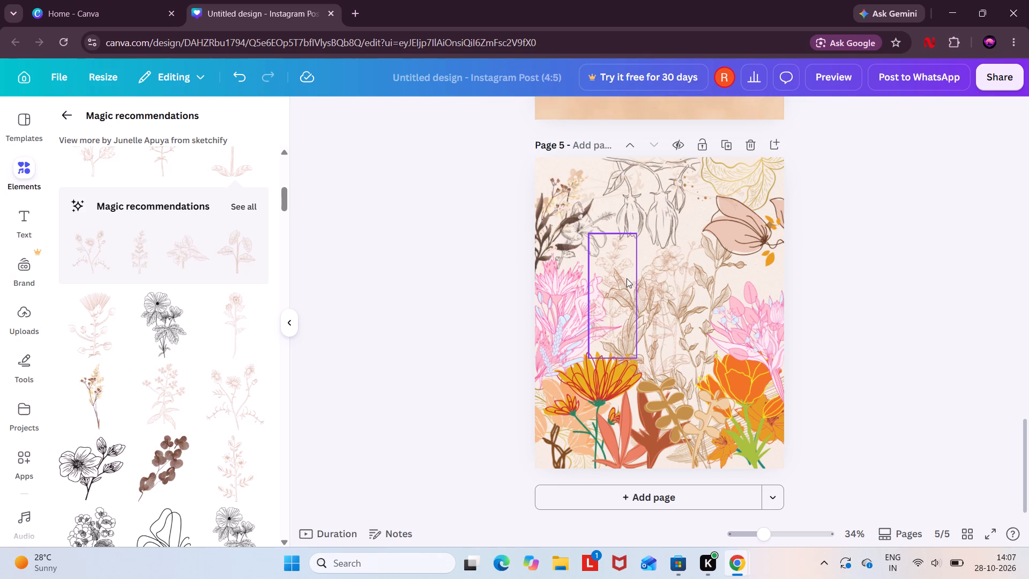
pyautogui.scroll(4, 627, 274)
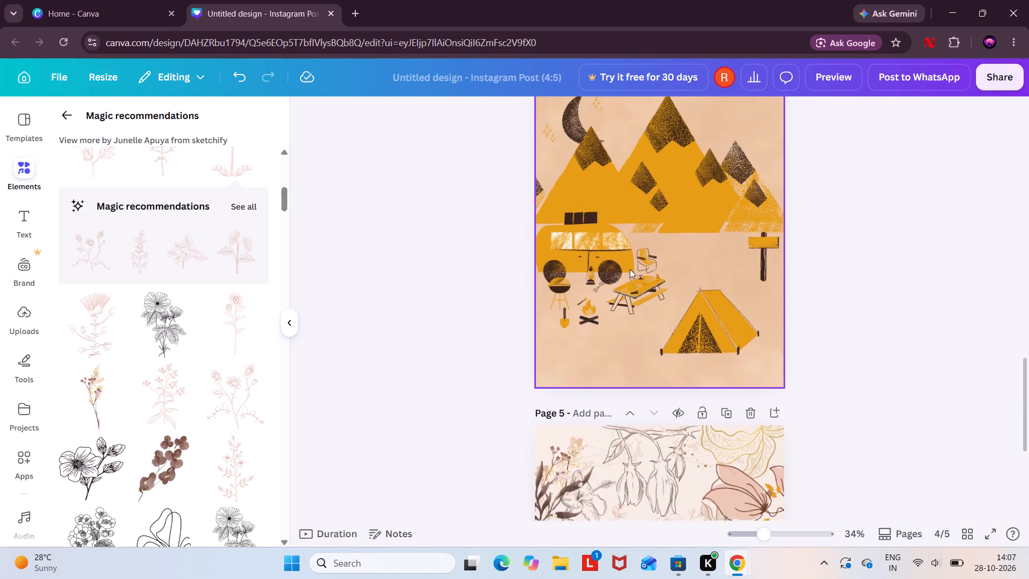
pyautogui.scroll(1, 630, 269)
pyautogui.scroll(-7, 631, 266)
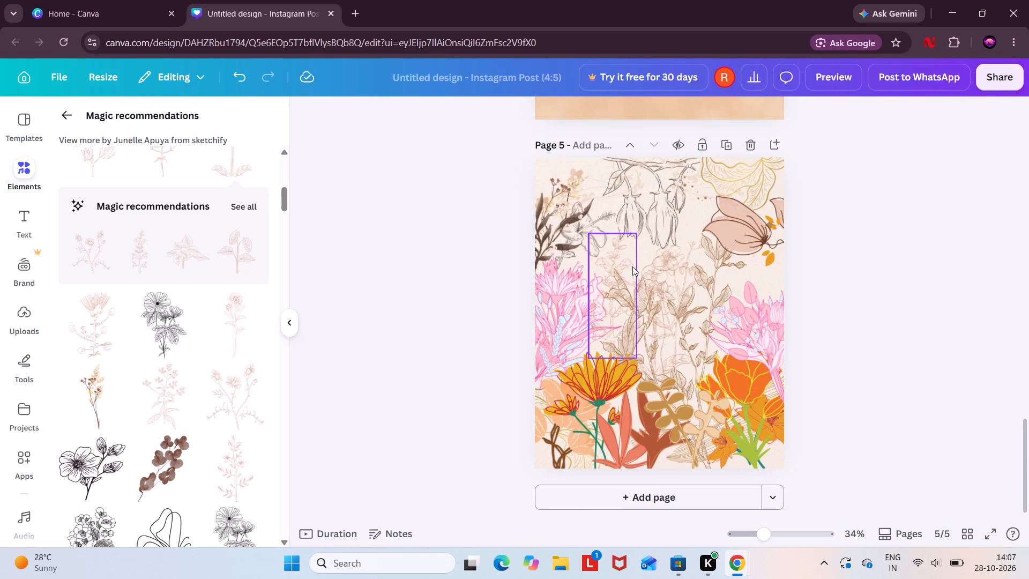
pyautogui.click(691, 489)
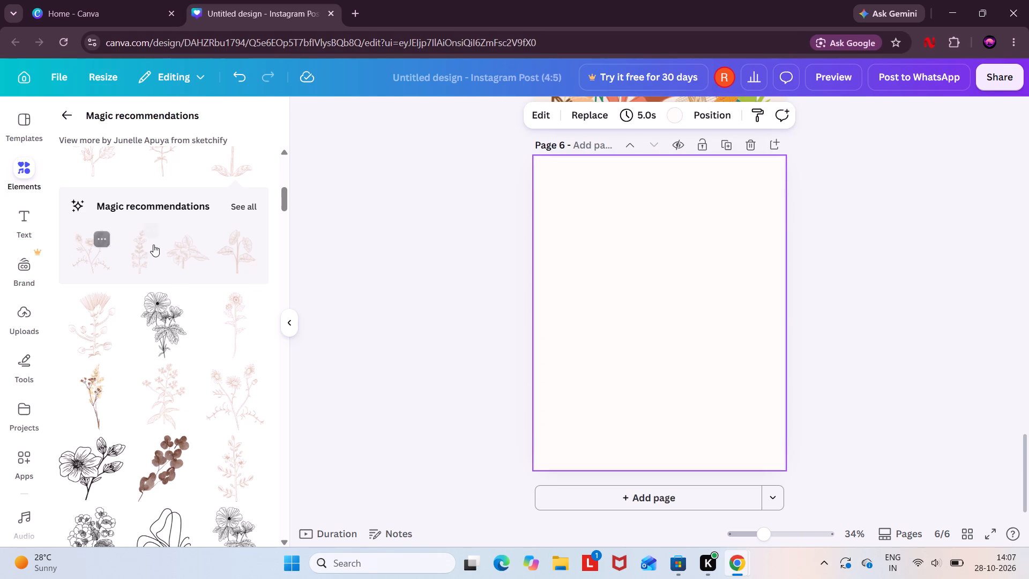
# Return from the recommendations to the graphics search and search for "blue and purple flower".
pyautogui.scroll(-7, 148, 292)
pyautogui.scroll(3, 160, 198)
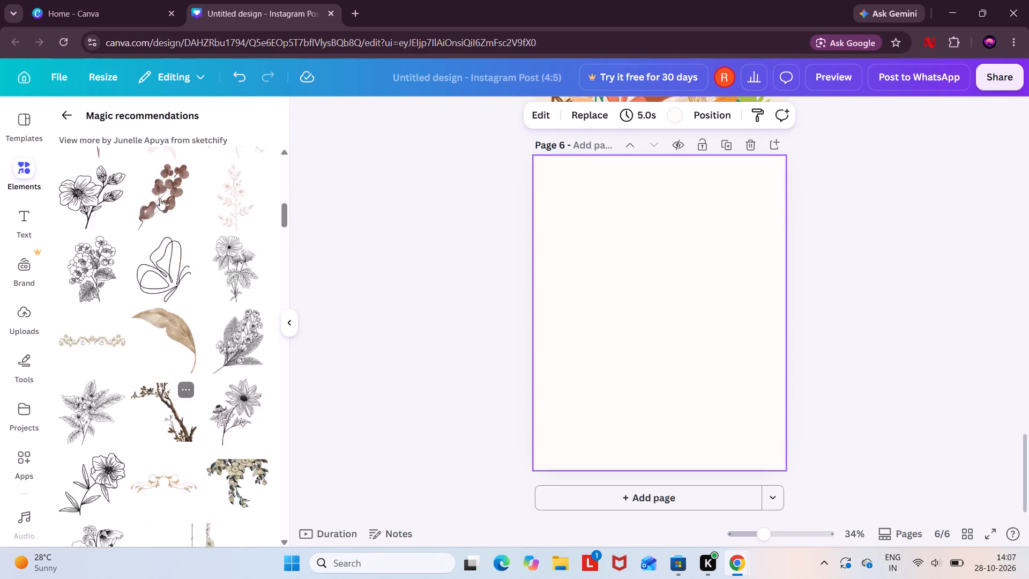
pyautogui.scroll(11, 160, 198)
pyautogui.click(69, 115)
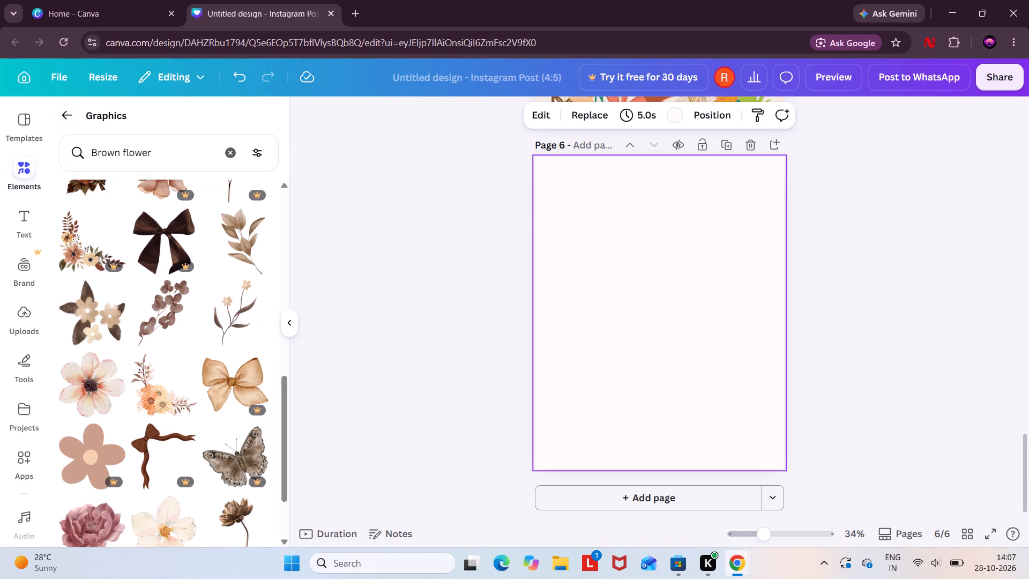
pyautogui.click(122, 150)
pyautogui.press('BackSpace')
pyautogui.press('BackSpace')
pyautogui.press('BackSpace')
pyautogui.press('BackSpace')
pyautogui.press('BackSpace')
pyautogui.press('BackSpace')
pyautogui.press('BackSpace')
pyautogui.press('BackSpace')
pyautogui.press('BackSpace')
pyautogui.press('BackSpace')
pyautogui.press('BackSpace')
pyautogui.press('BackSpace')
pyautogui.press('BackSpace')
pyautogui.press('BackSpace')
pyautogui.press('BackSpace')
pyautogui.press('BackSpace')
pyautogui.press('BackSpace')
pyautogui.press('BackSpace')
pyautogui.press('BackSpace')
pyautogui.press('BackSpace')
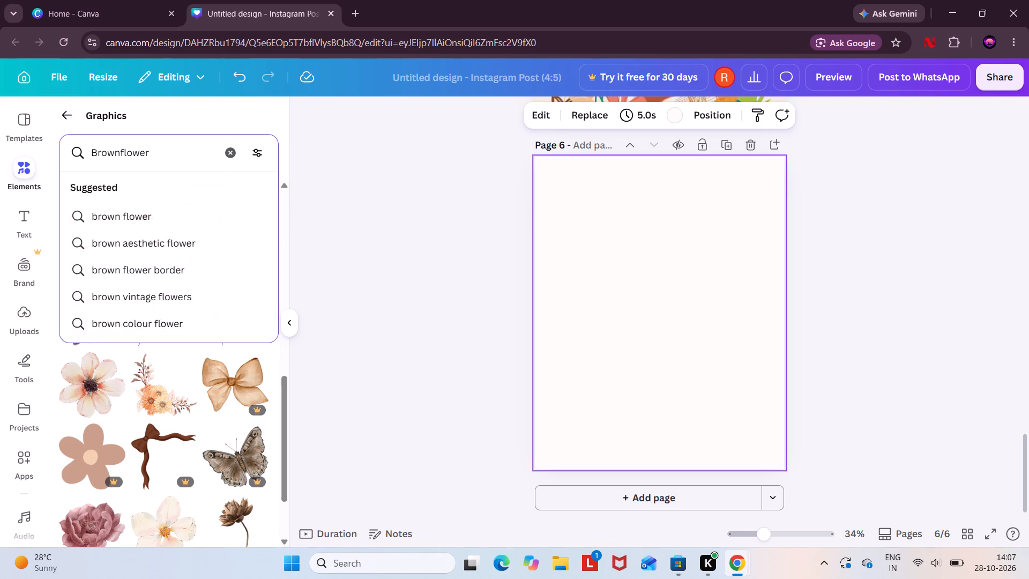
pyautogui.press('b')
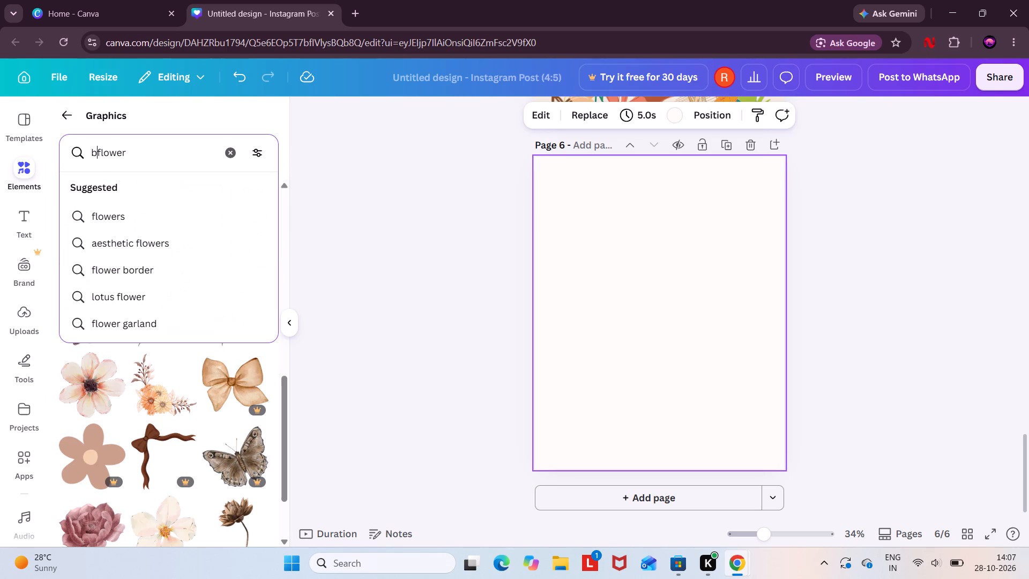
pyautogui.write('lue')
pyautogui.press('space')
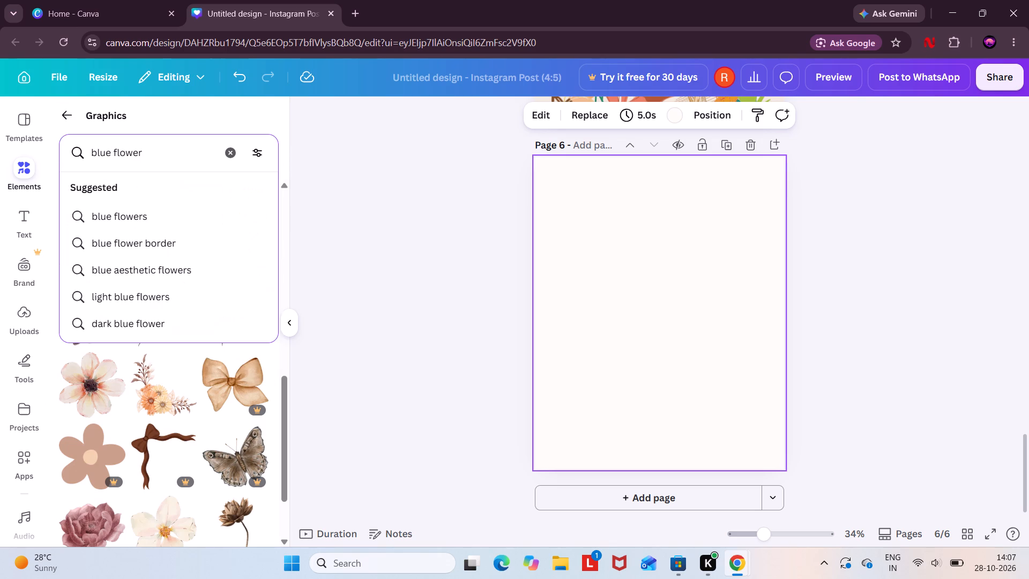
pyautogui.write('ad')
pyautogui.press('BackSpace')
pyautogui.write('nd purple')
pyautogui.press('space')
pyautogui.press('Return')
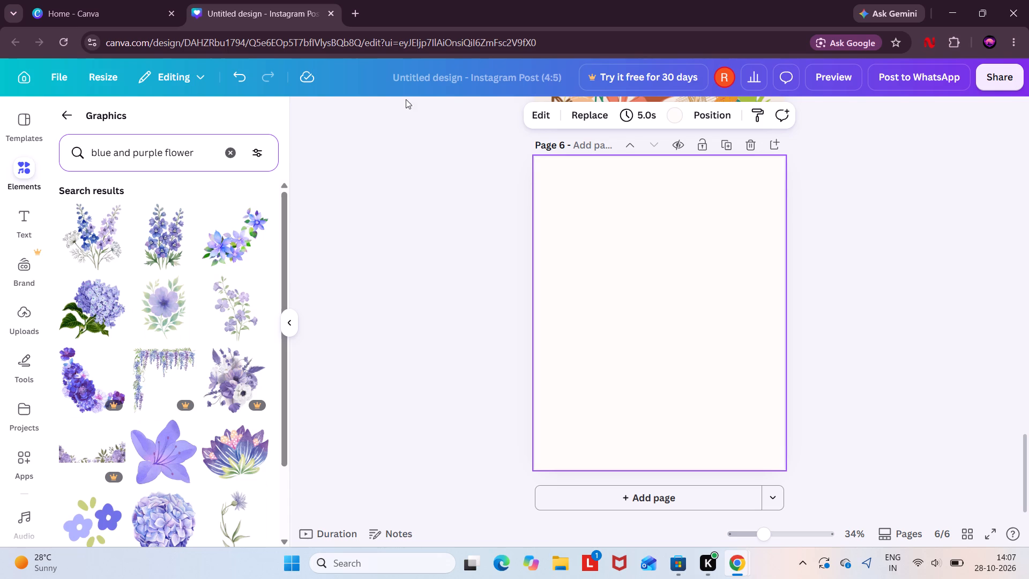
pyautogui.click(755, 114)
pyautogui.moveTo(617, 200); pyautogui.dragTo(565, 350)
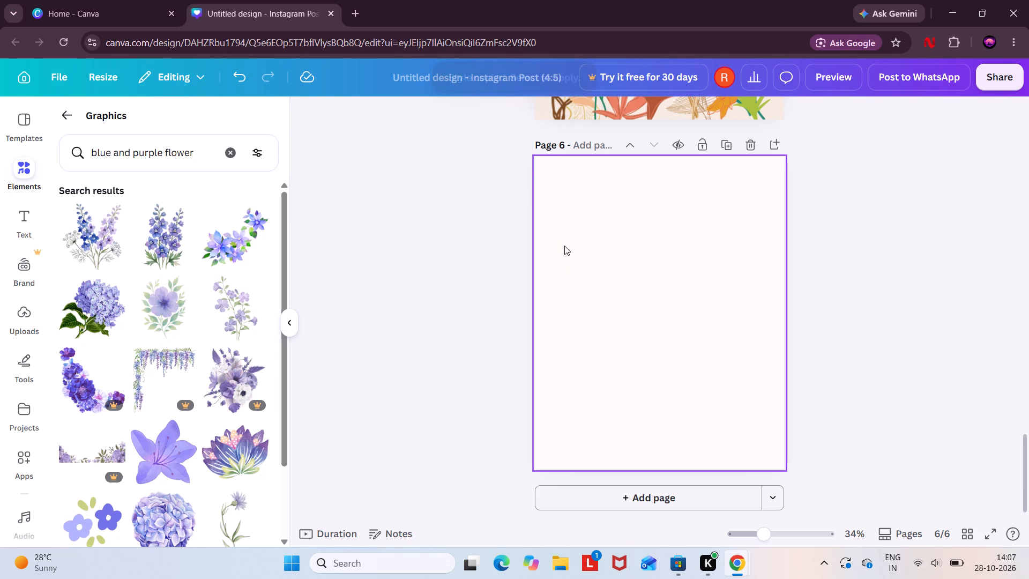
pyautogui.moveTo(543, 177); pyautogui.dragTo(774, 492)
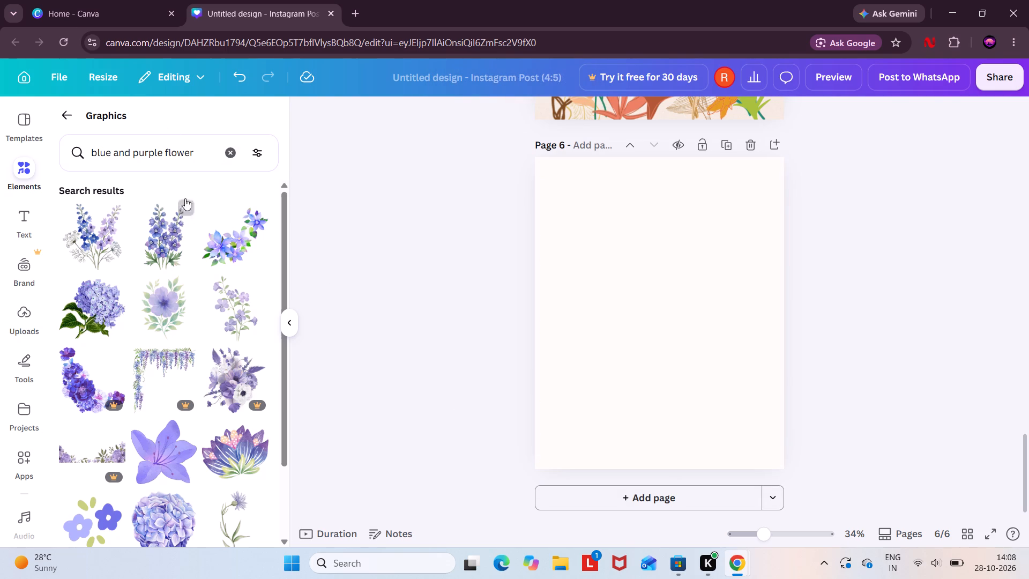
# Replace the graphics search with the suggested search "blue background".
pyautogui.click(232, 159)
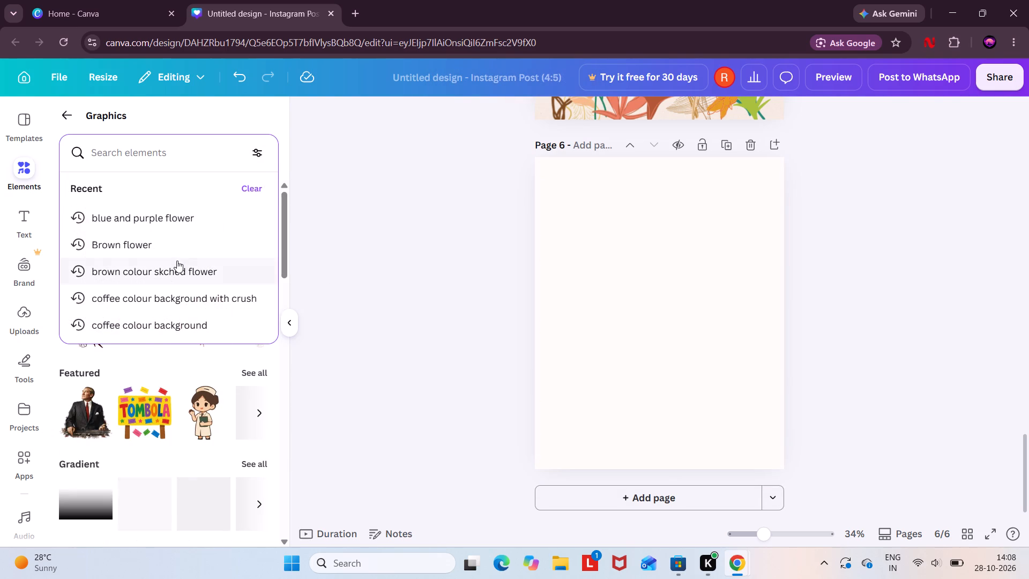
pyautogui.click(162, 155)
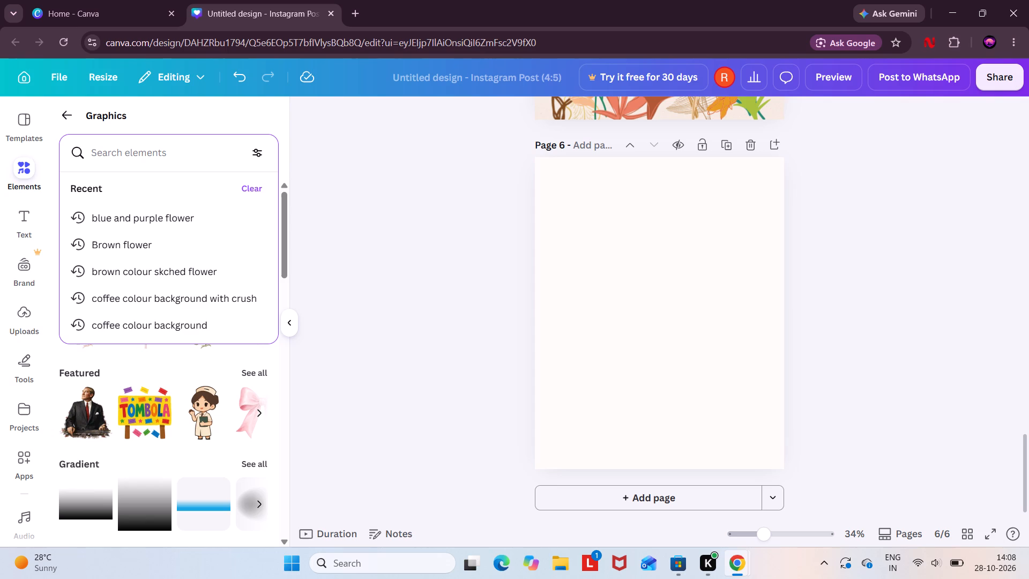
pyautogui.click(162, 155)
pyautogui.write('bul')
pyautogui.press('BackSpace')
pyautogui.press('BackSpace')
pyautogui.write('lue')
pyautogui.press('space')
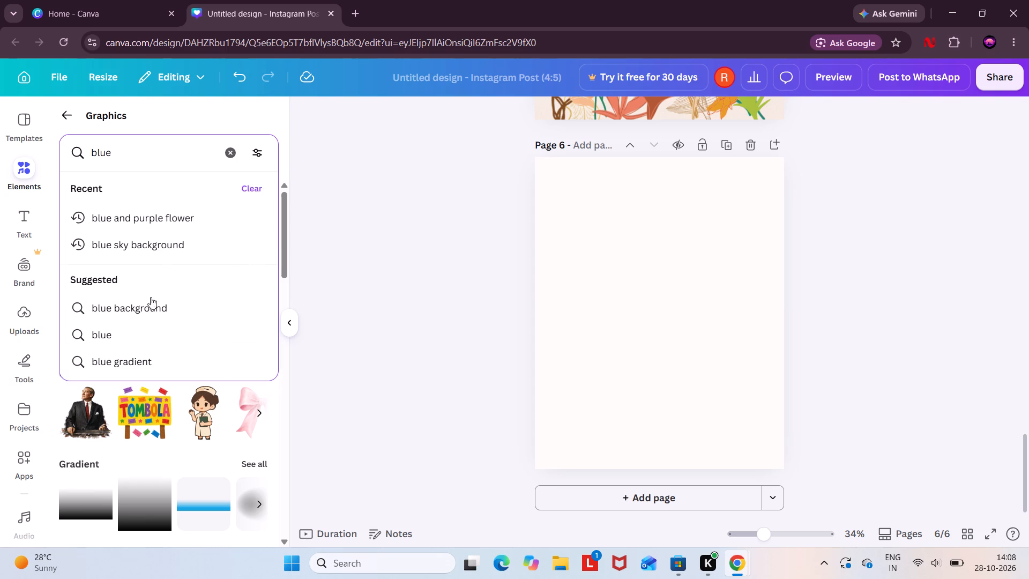
pyautogui.click(147, 312)
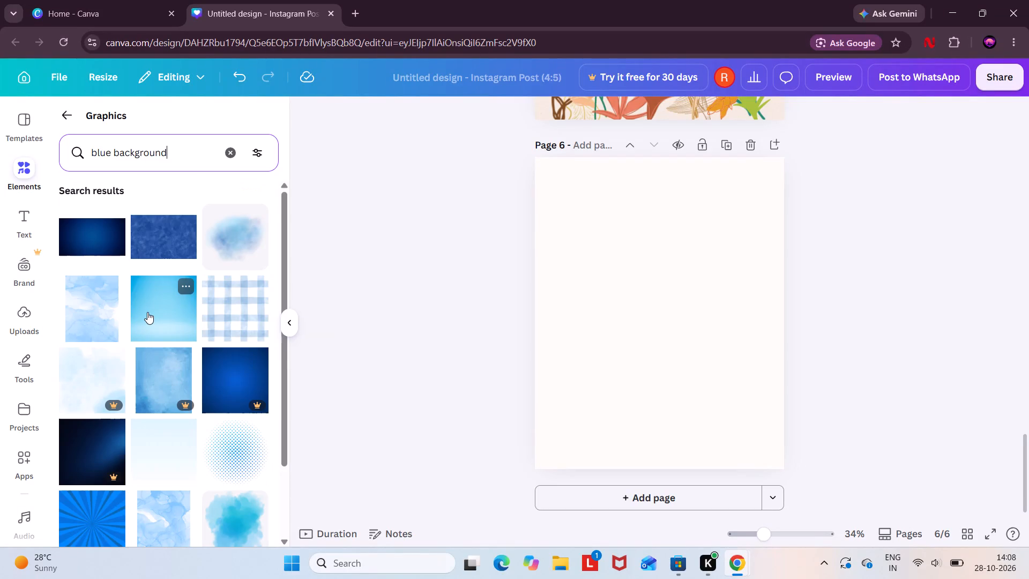
# Add the pale blue-to-white gradient square from the blue background results to the blank page 6.
pyautogui.scroll(-2, 147, 312)
pyautogui.scroll(-1, 167, 370)
pyautogui.click(142, 177)
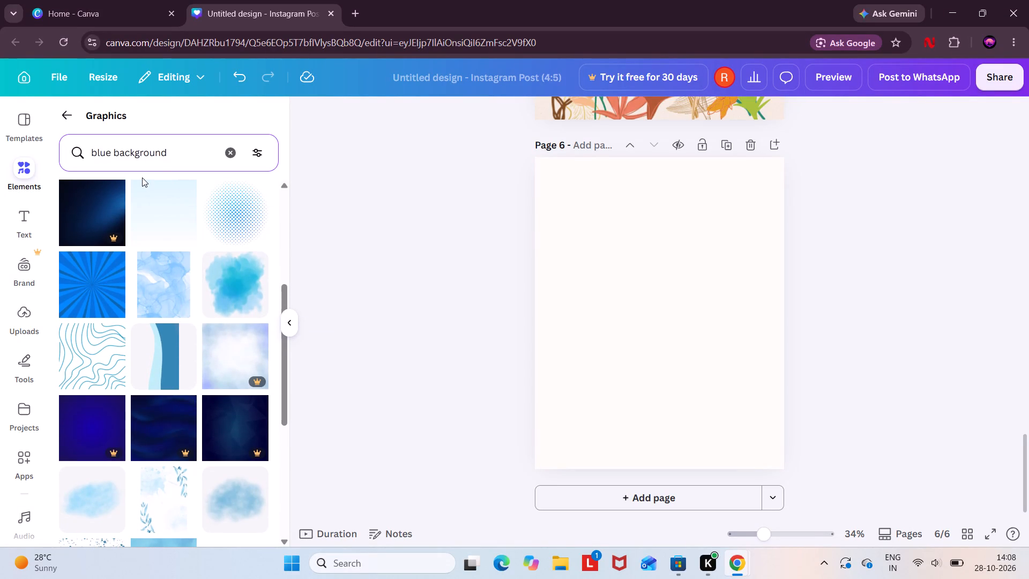
pyautogui.click(149, 193)
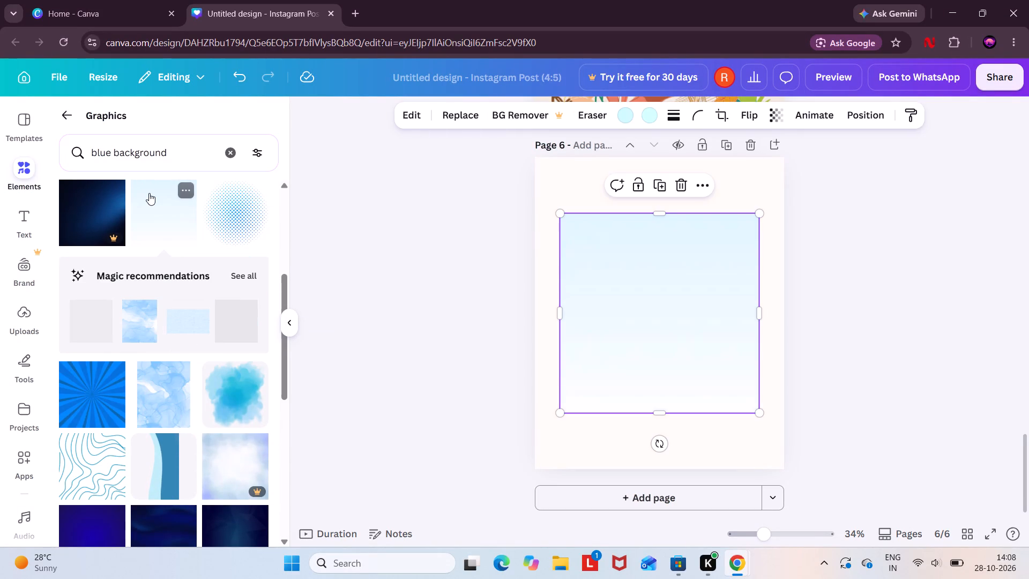
# Add the light blue marbled watercolour graphic to page 6 and stretch it to fill the whole page, 1,080 by 1,350.
pyautogui.scroll(-2, 229, 432)
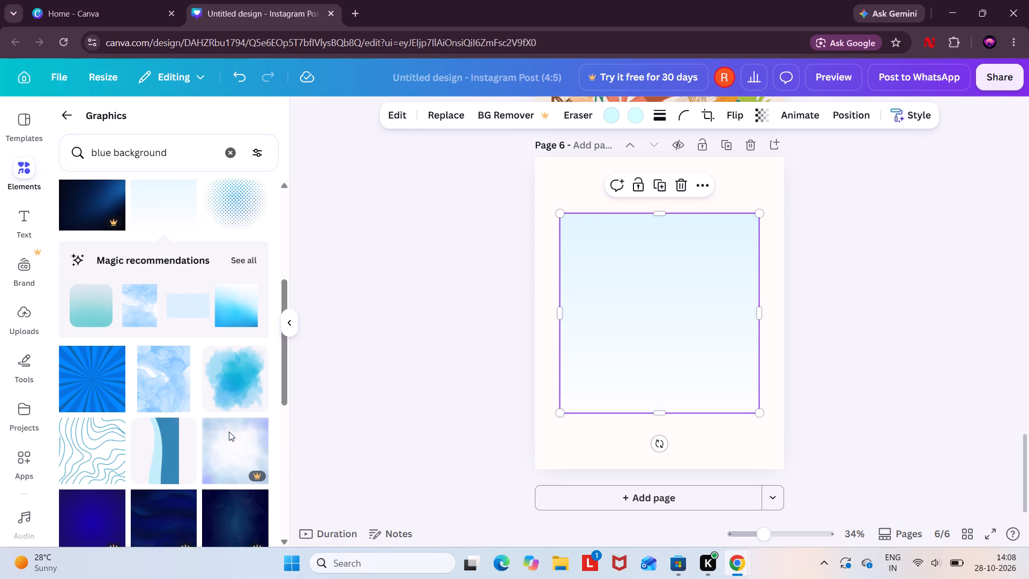
pyautogui.click(170, 243)
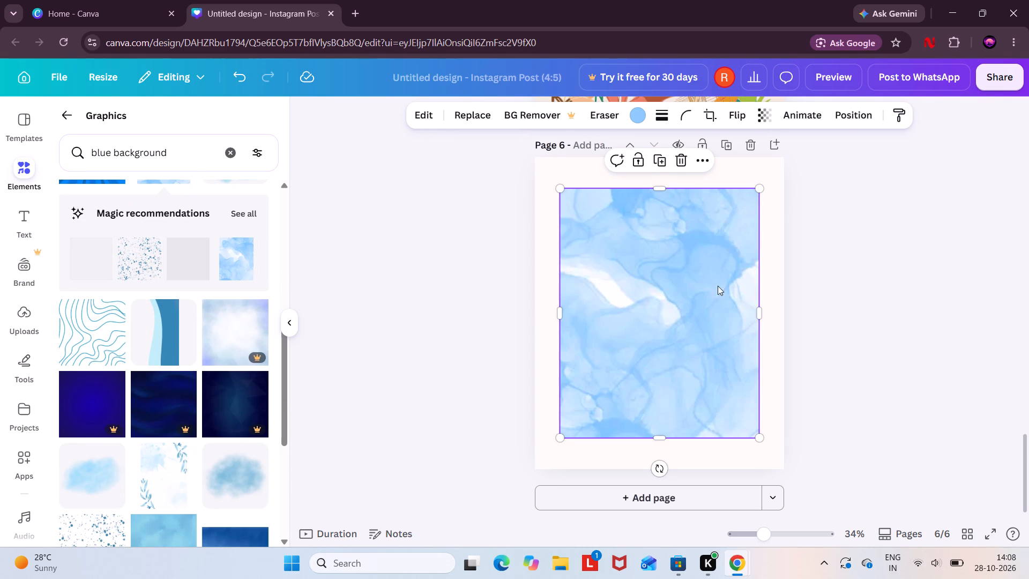
pyautogui.moveTo(659, 188); pyautogui.dragTo(668, 160)
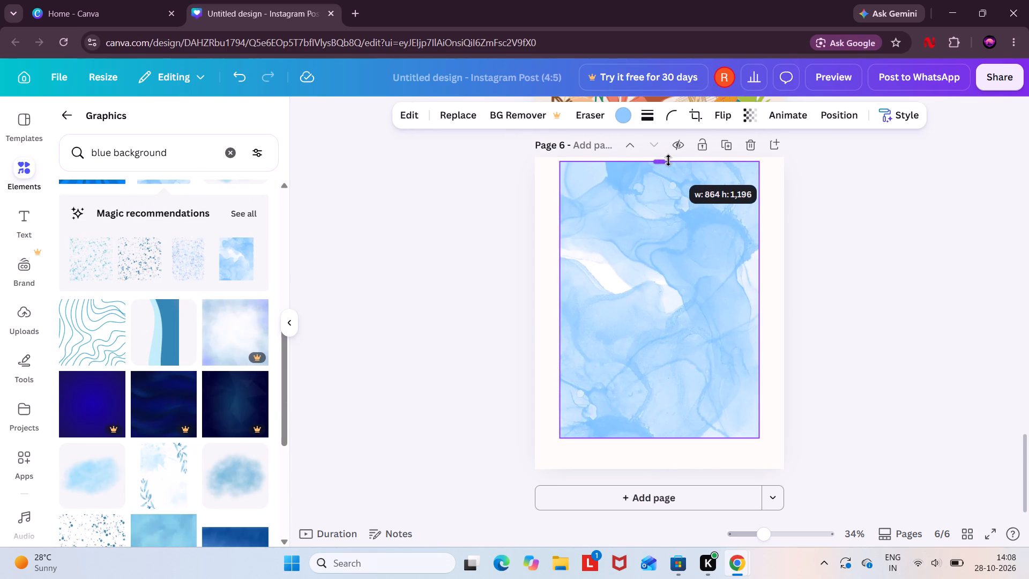
pyautogui.moveTo(668, 160); pyautogui.dragTo(670, 156)
pyautogui.moveTo(562, 294); pyautogui.dragTo(557, 295)
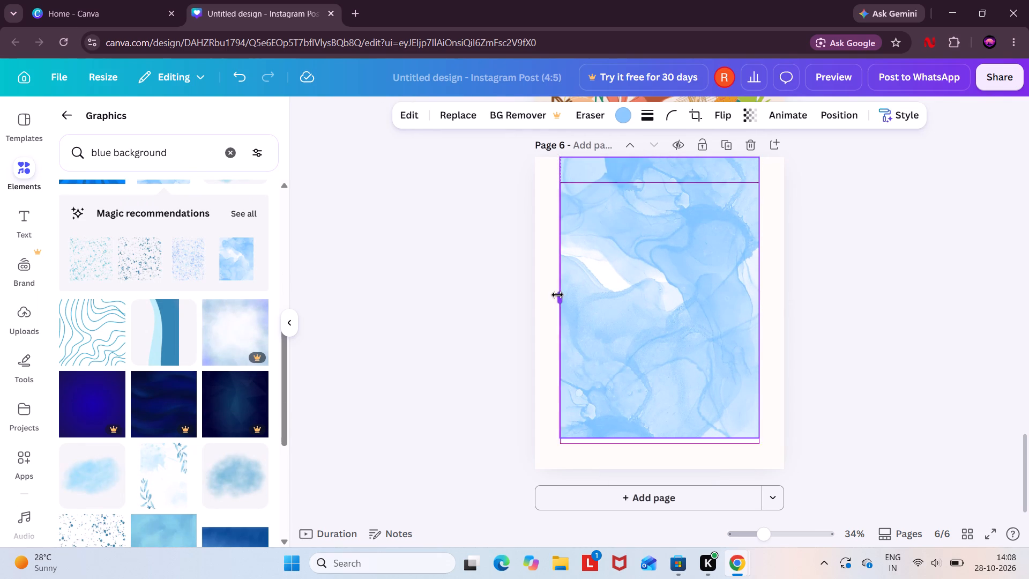
pyautogui.moveTo(557, 295); pyautogui.dragTo(536, 301)
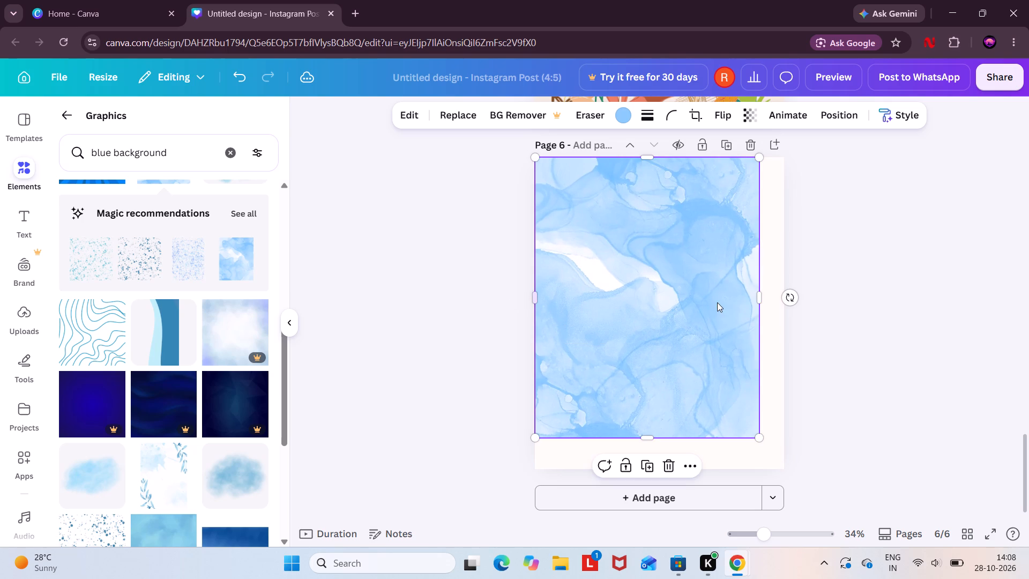
pyautogui.moveTo(762, 294); pyautogui.dragTo(762, 296)
pyautogui.moveTo(762, 296); pyautogui.dragTo(791, 298)
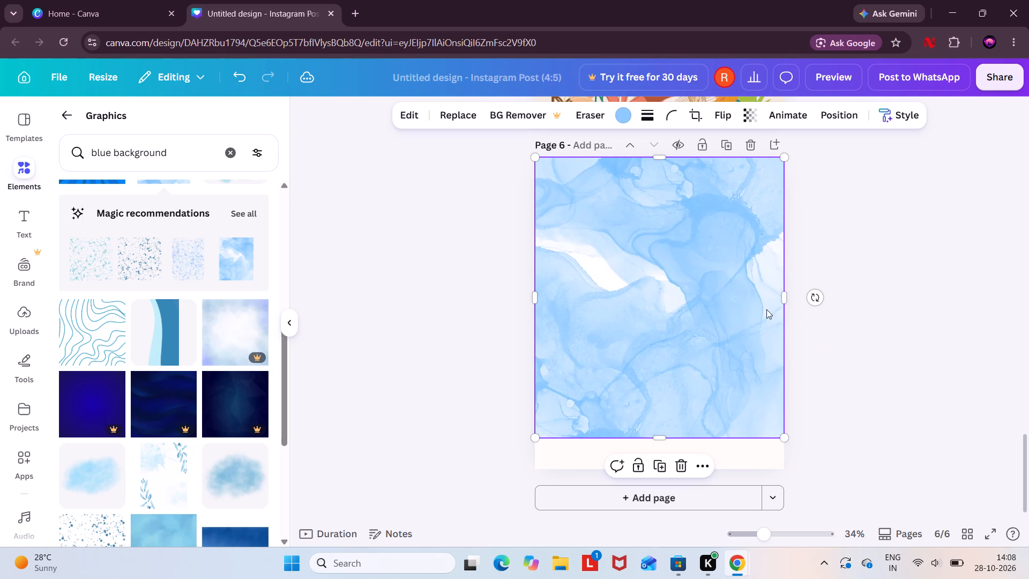
pyautogui.moveTo(667, 437); pyautogui.dragTo(663, 472)
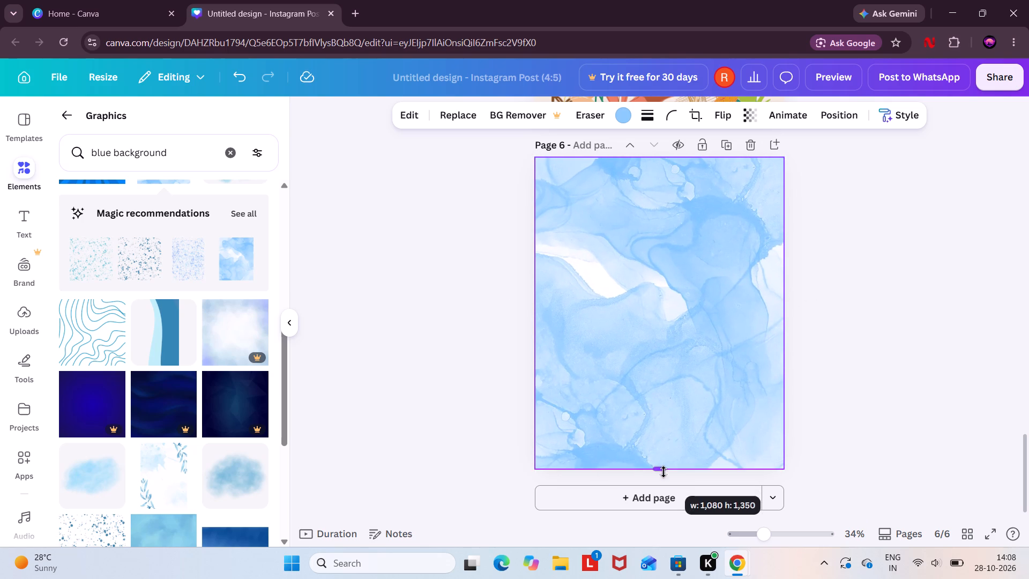
pyautogui.moveTo(663, 472); pyautogui.dragTo(663, 471)
# Place the pale blue label shape with ornate notched corners on page 6, horizontally centred and slightly above the middle.
pyautogui.scroll(-5, 203, 303)
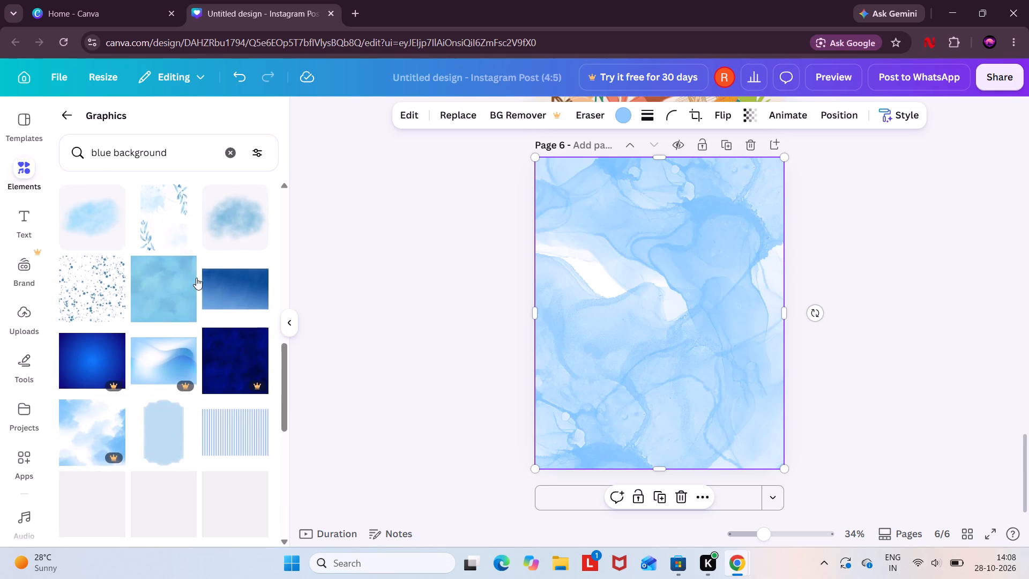
pyautogui.scroll(-2, 196, 278)
pyautogui.moveTo(168, 292); pyautogui.dragTo(666, 304)
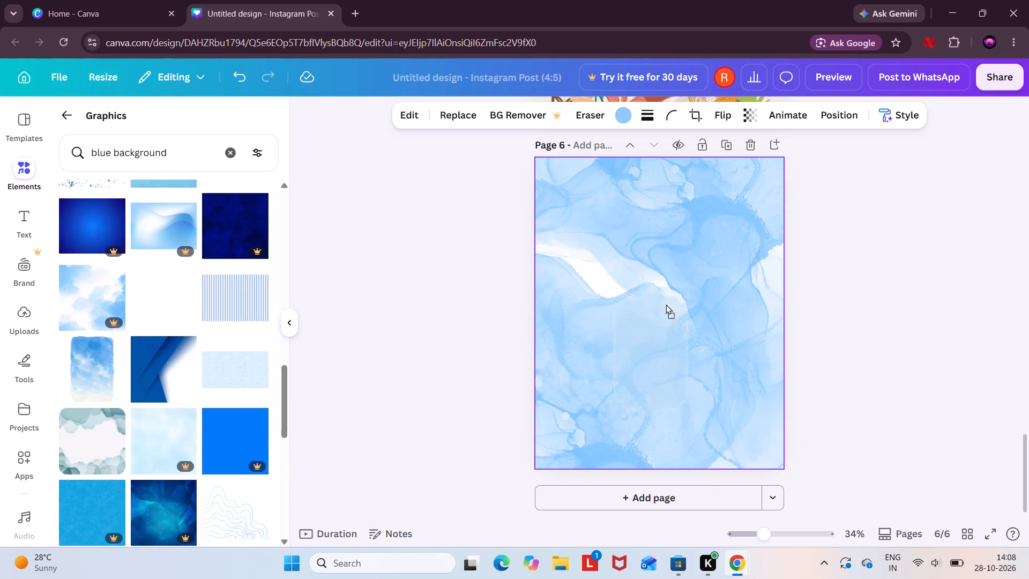
pyautogui.moveTo(666, 304); pyautogui.dragTo(659, 252)
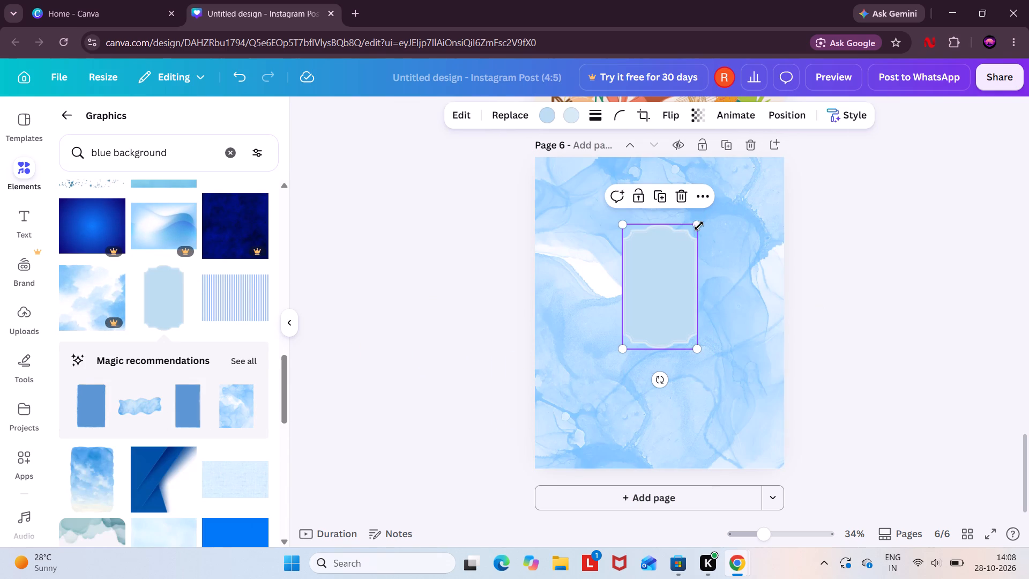
# Enlarge the pale blue ornate label shape on page 6 to about 519 wide by 866 high and centre it on the page.
pyautogui.moveTo(698, 227); pyautogui.dragTo(740, 211)
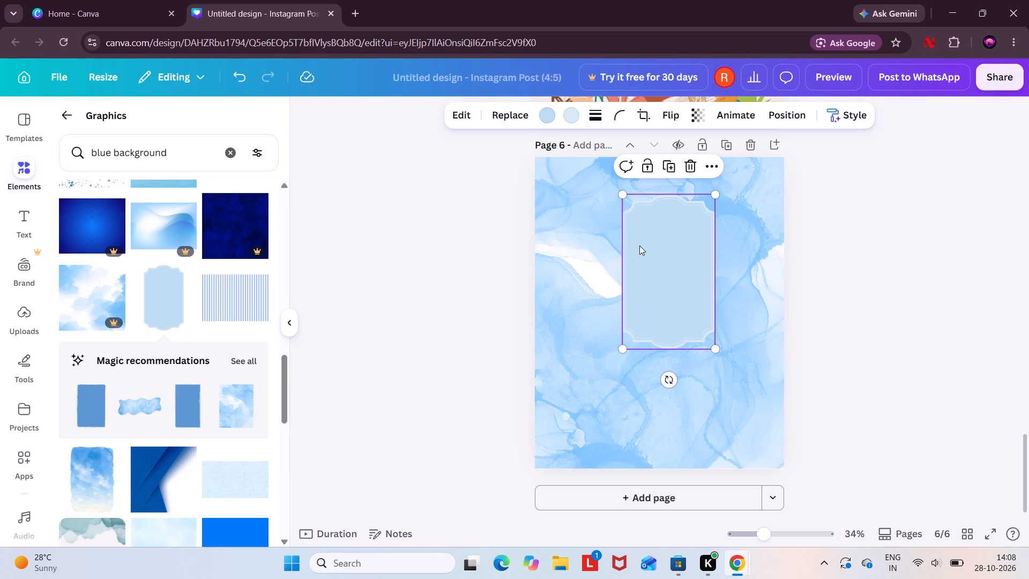
pyautogui.moveTo(643, 257); pyautogui.dragTo(631, 268)
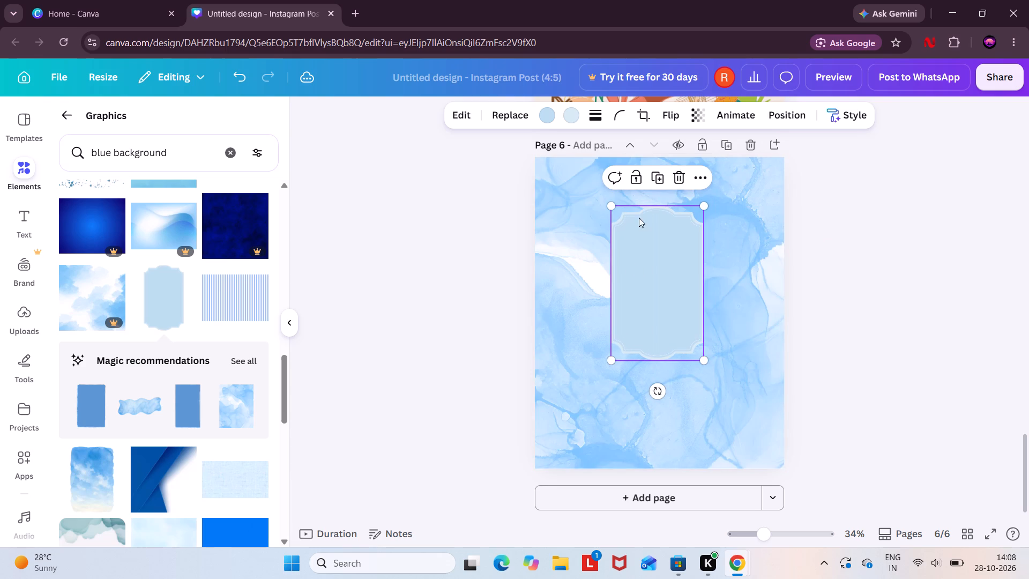
pyautogui.moveTo(614, 357); pyautogui.dragTo(599, 378)
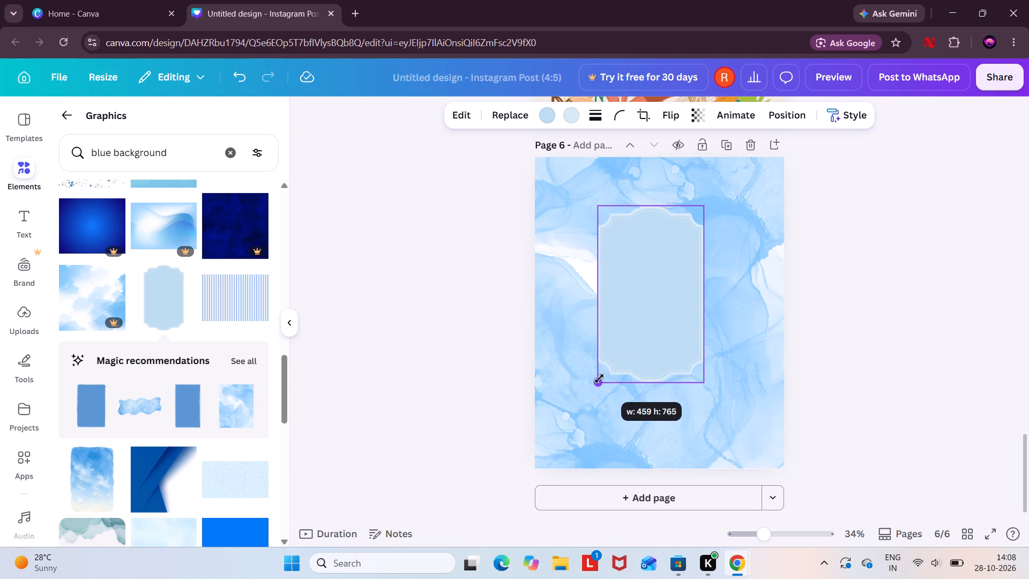
pyautogui.moveTo(599, 378); pyautogui.dragTo(598, 378)
pyautogui.moveTo(671, 290); pyautogui.dragTo(683, 305)
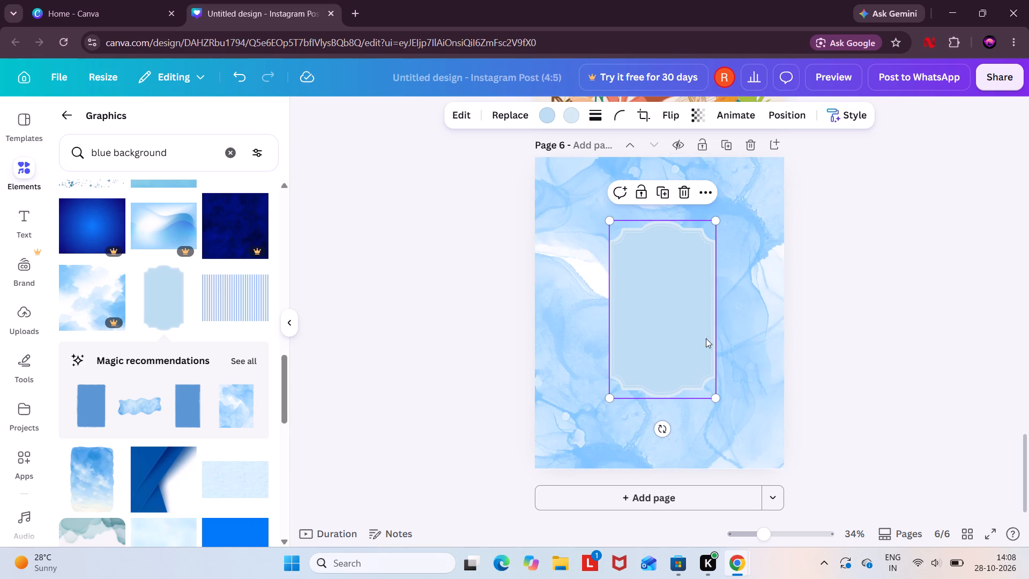
pyautogui.moveTo(703, 347); pyautogui.dragTo(702, 415)
pyautogui.moveTo(667, 357); pyautogui.dragTo(668, 318)
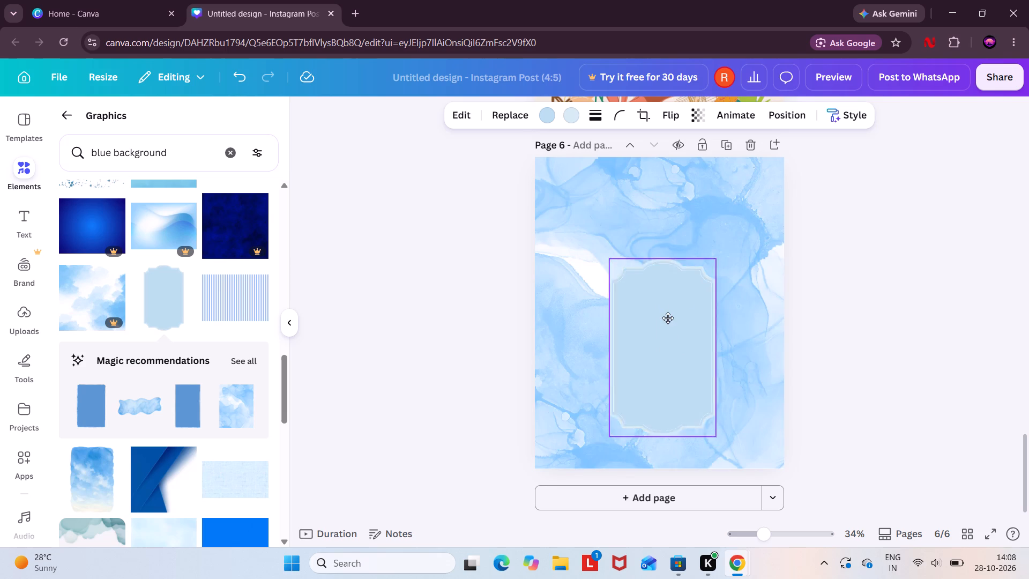
pyautogui.moveTo(668, 318); pyautogui.dragTo(612, 296)
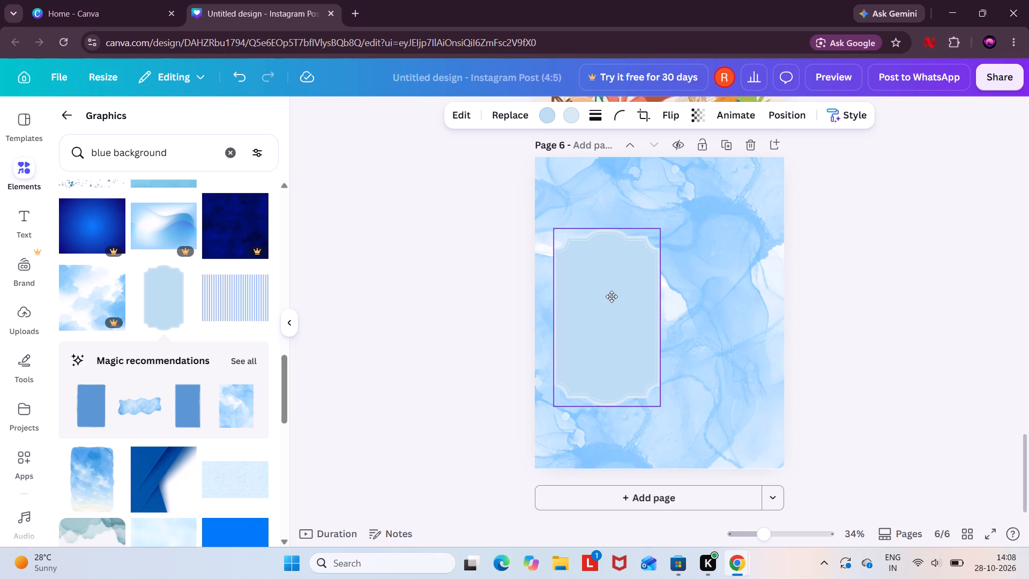
pyautogui.moveTo(612, 296); pyautogui.dragTo(600, 288)
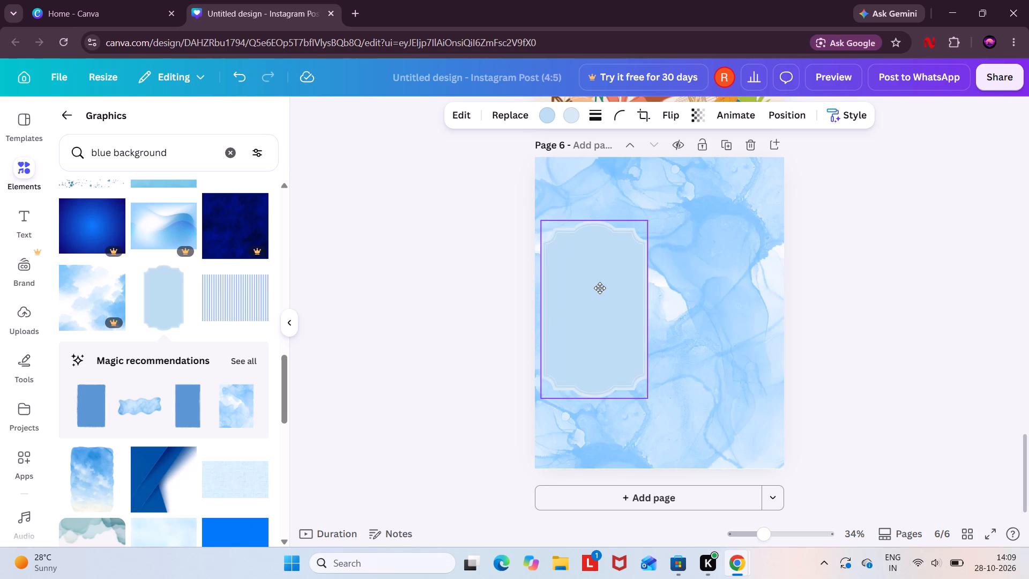
pyautogui.moveTo(600, 288); pyautogui.dragTo(598, 289)
pyautogui.moveTo(646, 400); pyautogui.dragTo(650, 426)
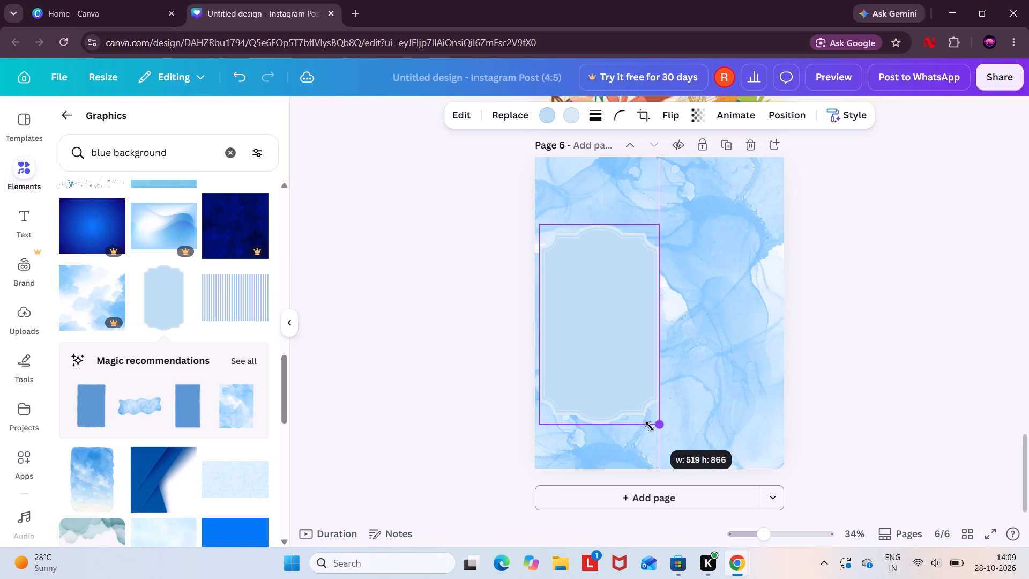
pyautogui.moveTo(650, 426); pyautogui.dragTo(650, 427)
pyautogui.moveTo(631, 350); pyautogui.dragTo(687, 347)
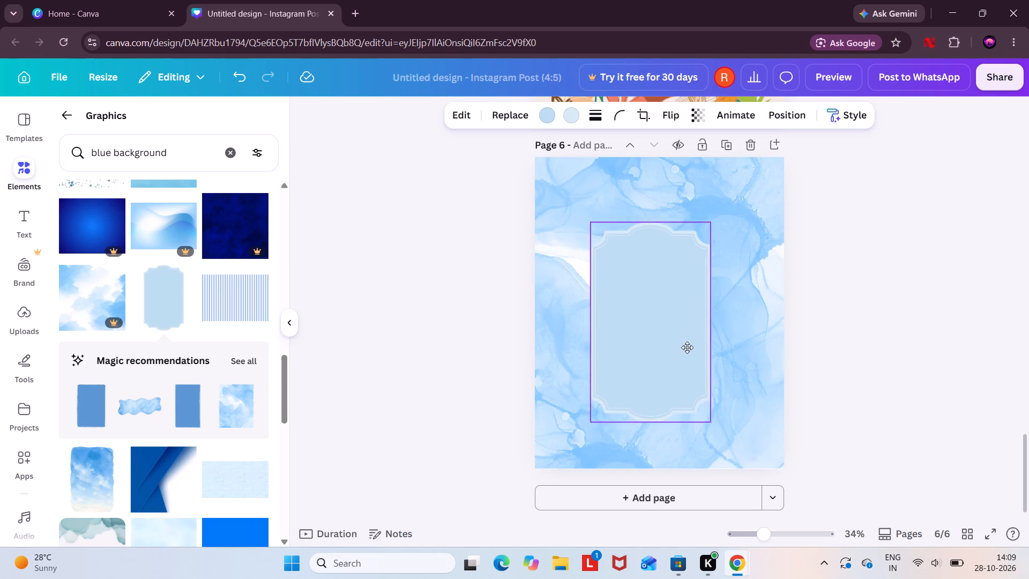
pyautogui.moveTo(687, 347); pyautogui.dragTo(690, 338)
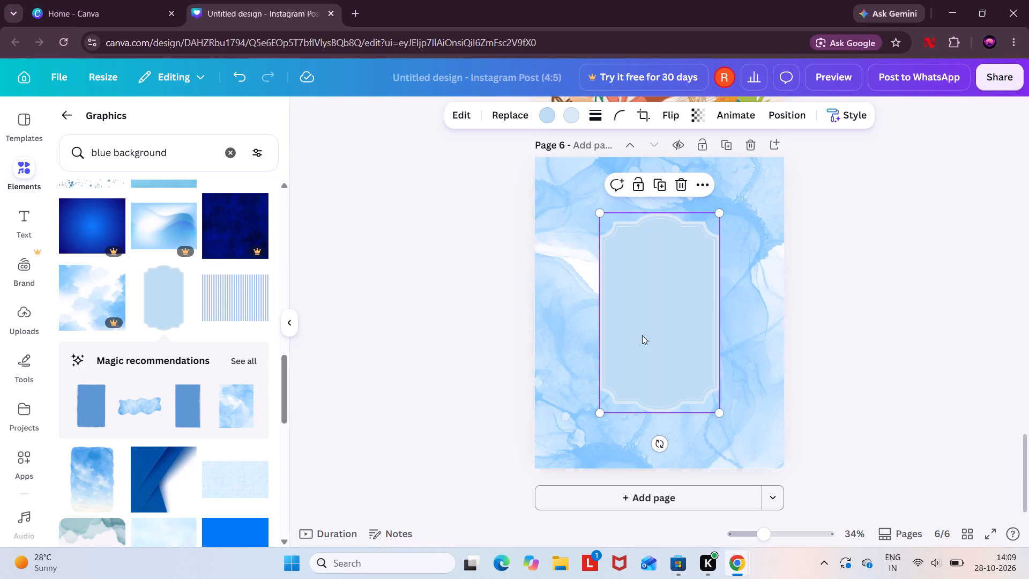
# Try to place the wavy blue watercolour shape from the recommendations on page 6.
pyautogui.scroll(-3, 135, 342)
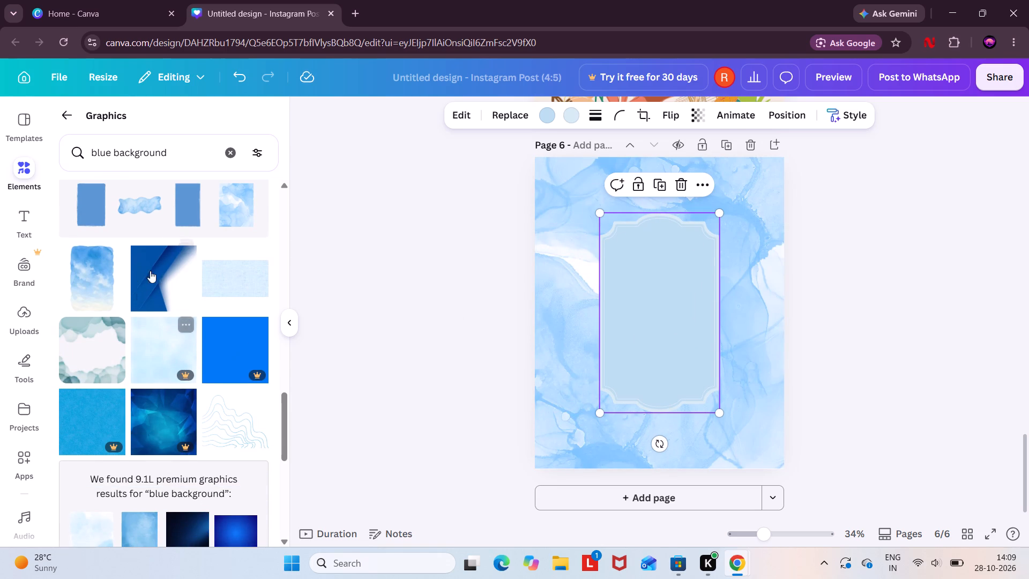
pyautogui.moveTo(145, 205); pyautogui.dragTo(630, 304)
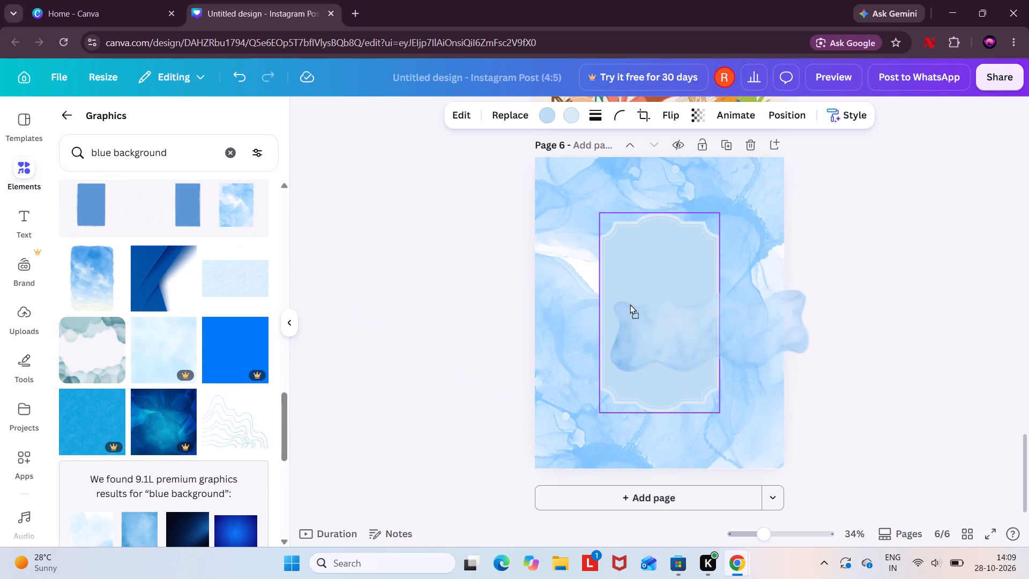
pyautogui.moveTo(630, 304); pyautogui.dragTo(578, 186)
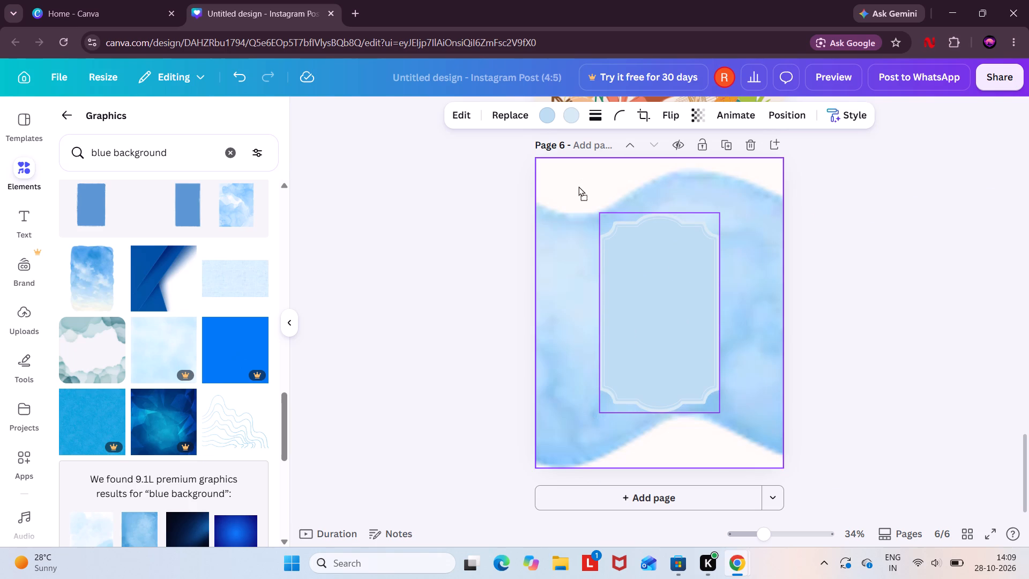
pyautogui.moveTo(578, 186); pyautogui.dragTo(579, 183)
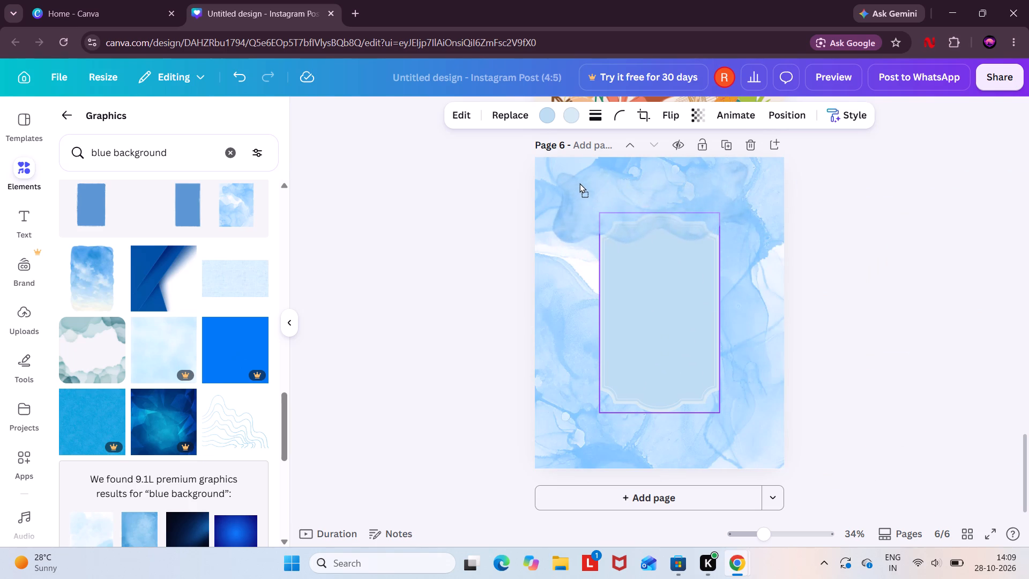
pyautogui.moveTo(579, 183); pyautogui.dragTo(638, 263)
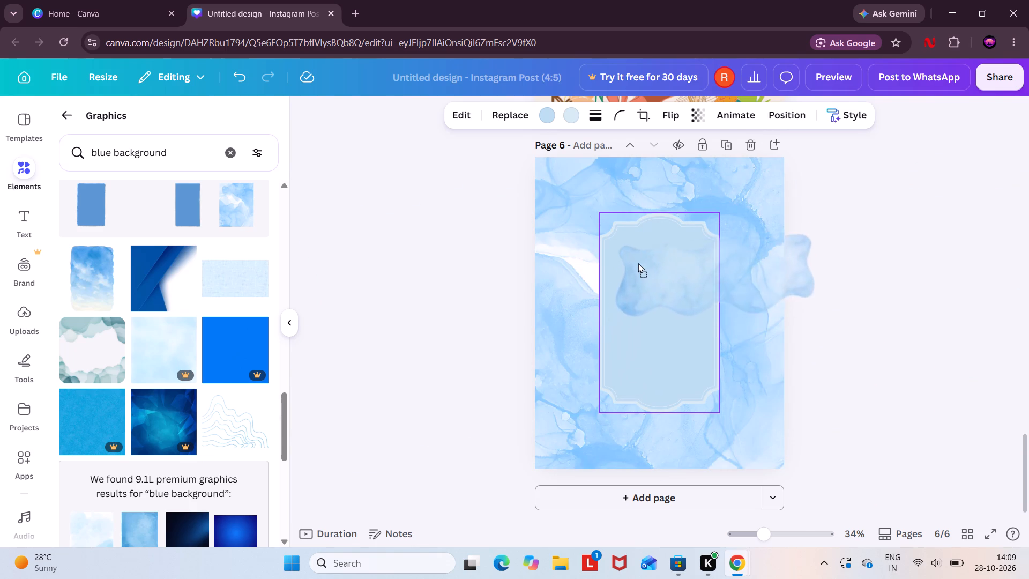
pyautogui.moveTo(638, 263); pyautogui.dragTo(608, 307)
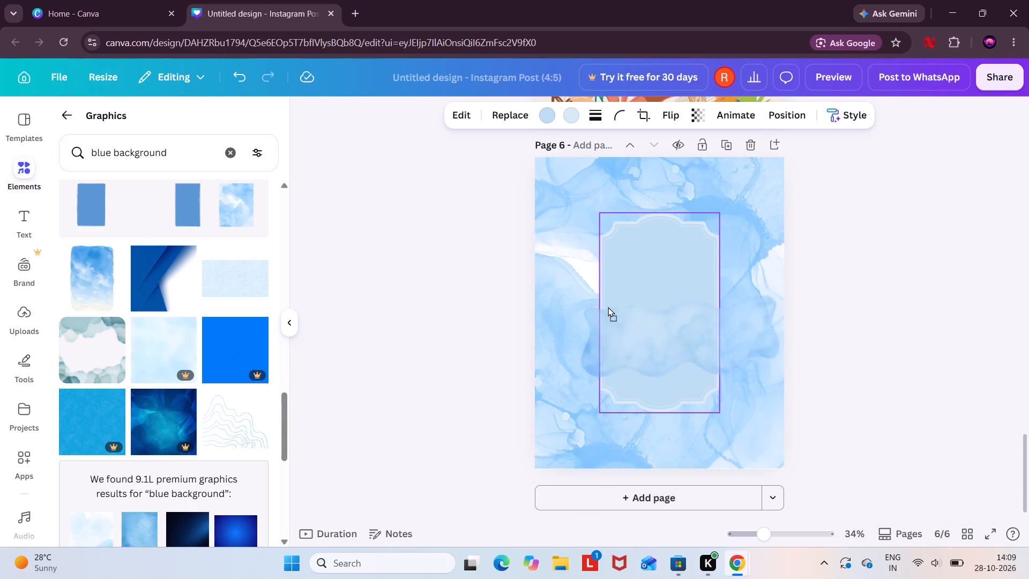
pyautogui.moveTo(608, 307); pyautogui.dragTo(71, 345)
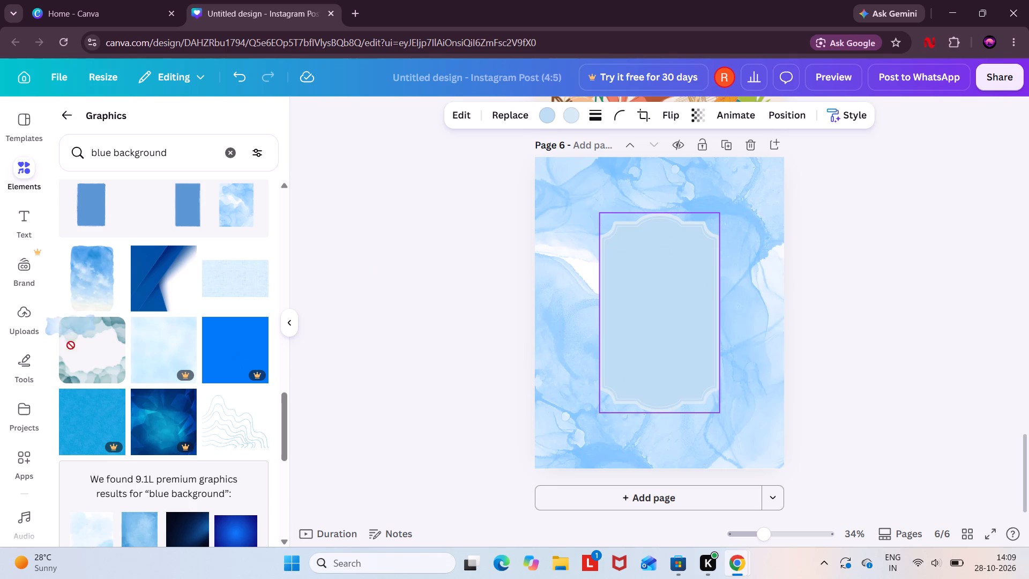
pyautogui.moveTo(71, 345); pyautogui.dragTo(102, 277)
# Find the dark blue dahlia-like flower in the "blue background" results and place it over page 6's lower-right corner, overlapping the label.
pyautogui.scroll(-3, 103, 254)
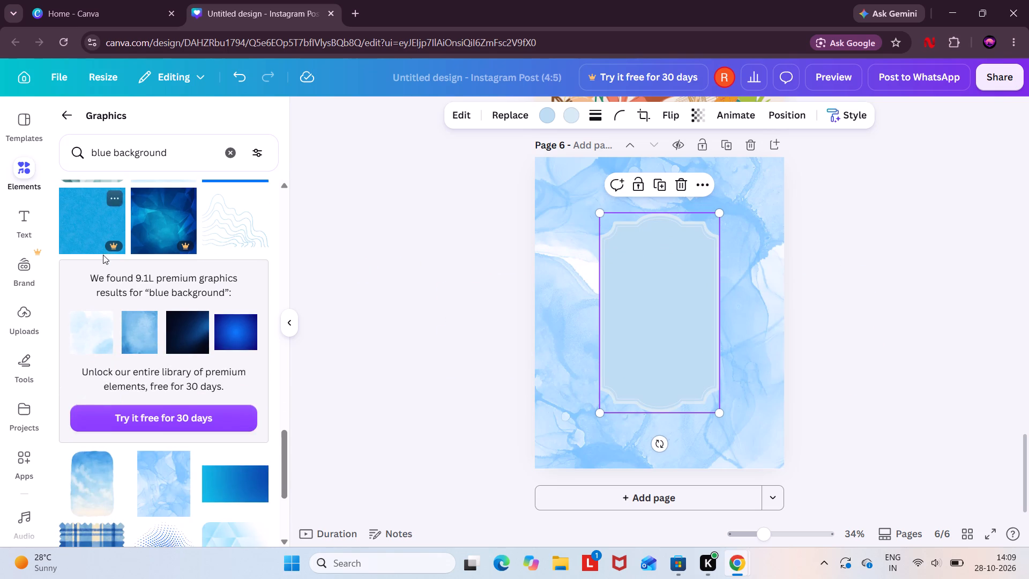
pyautogui.scroll(-11, 103, 255)
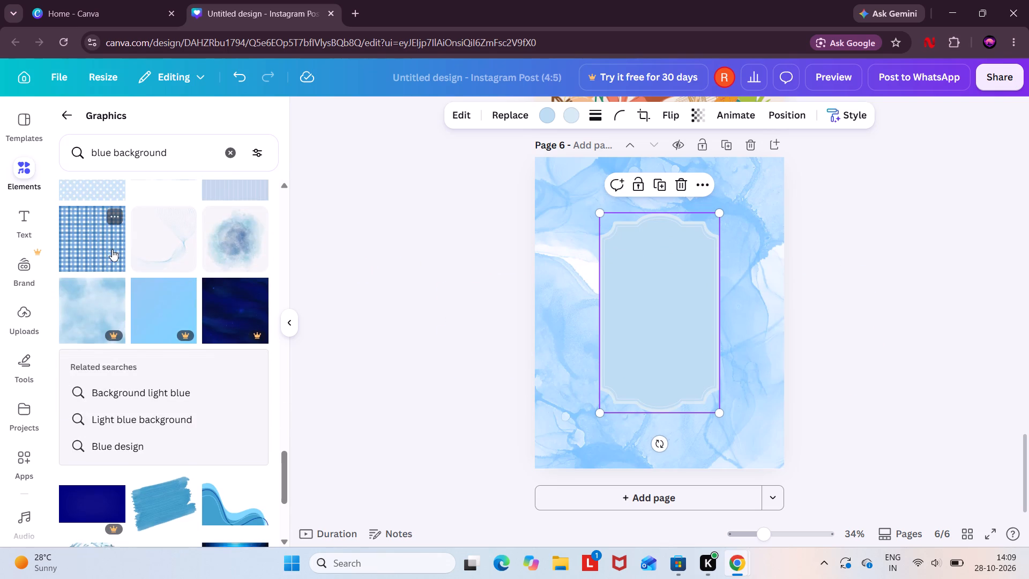
pyautogui.scroll(-7, 112, 249)
pyautogui.scroll(1, 114, 248)
pyautogui.scroll(-3, 114, 248)
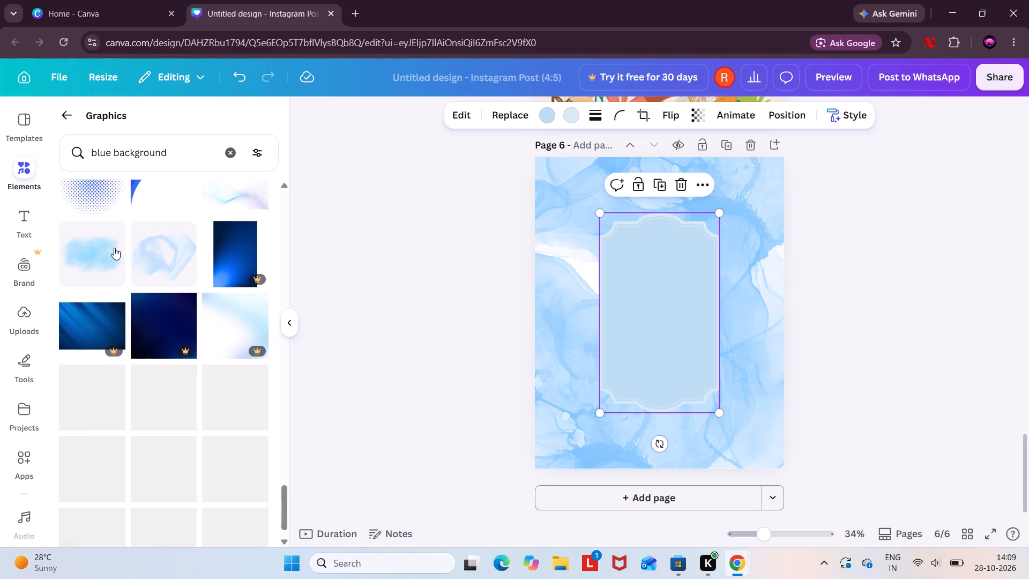
pyautogui.scroll(-1, 114, 248)
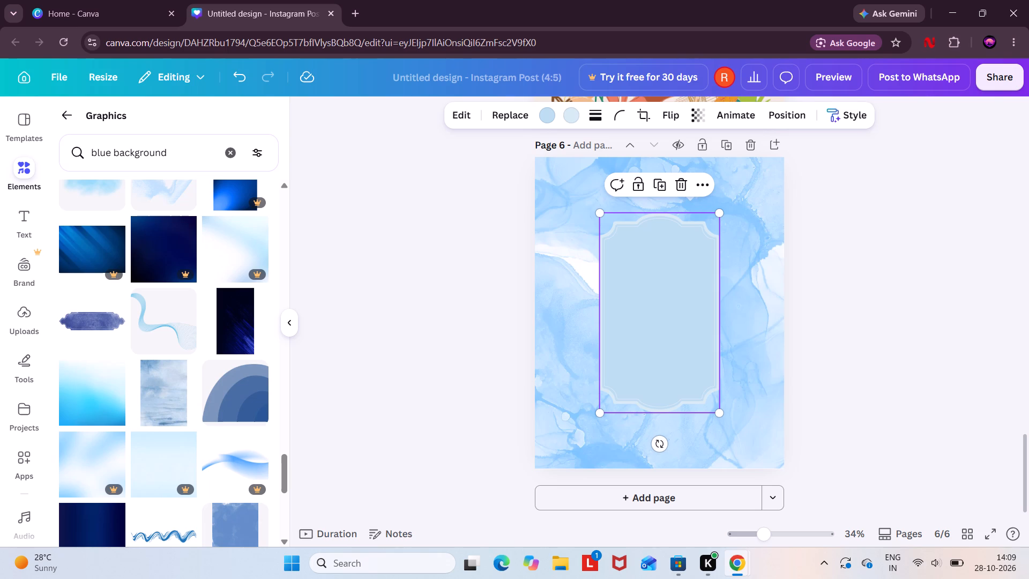
pyautogui.scroll(-3, 160, 256)
pyautogui.scroll(3, 160, 256)
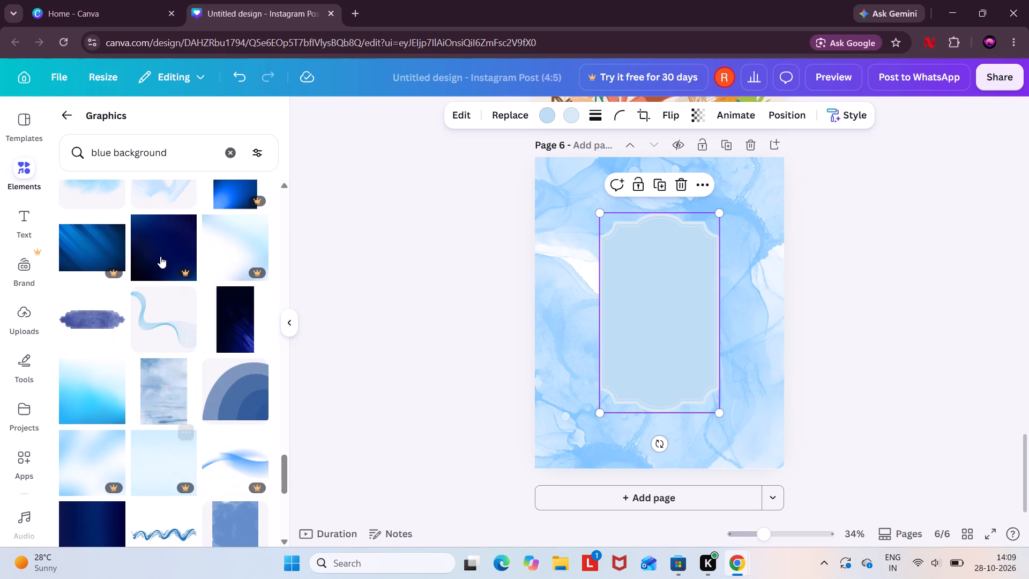
pyautogui.scroll(-9, 160, 256)
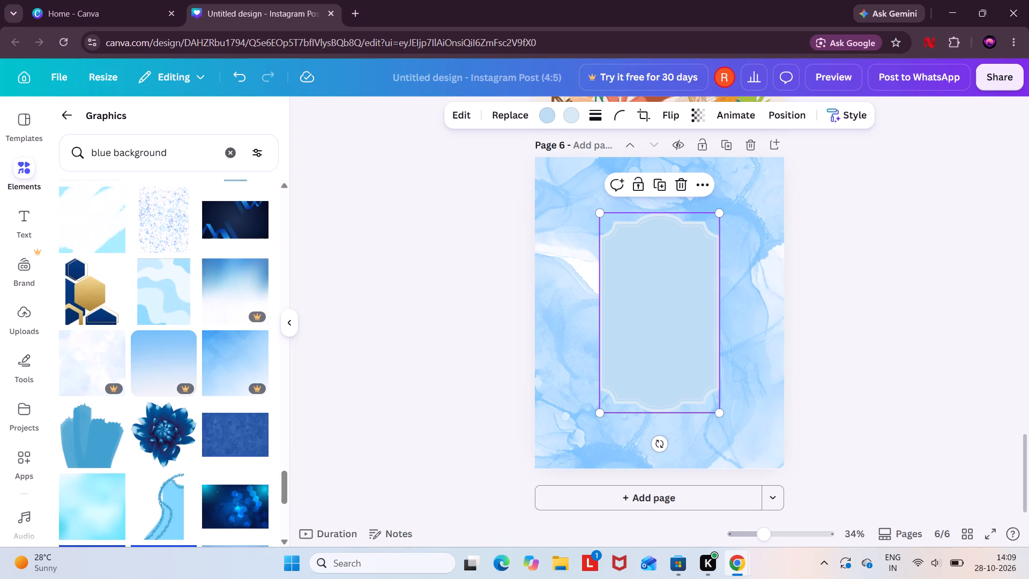
pyautogui.moveTo(159, 427); pyautogui.dragTo(622, 444)
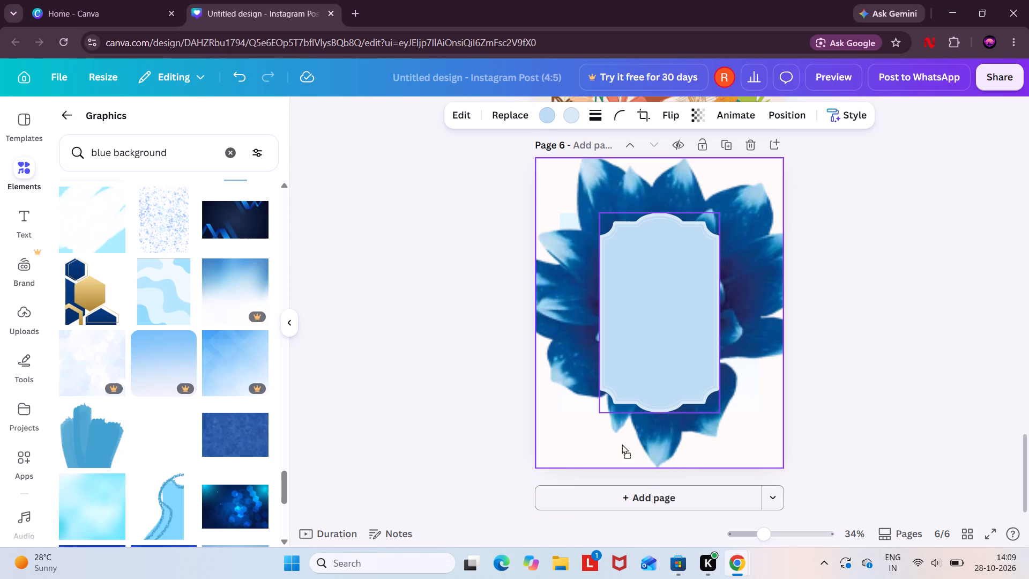
pyautogui.moveTo(622, 444); pyautogui.dragTo(637, 345)
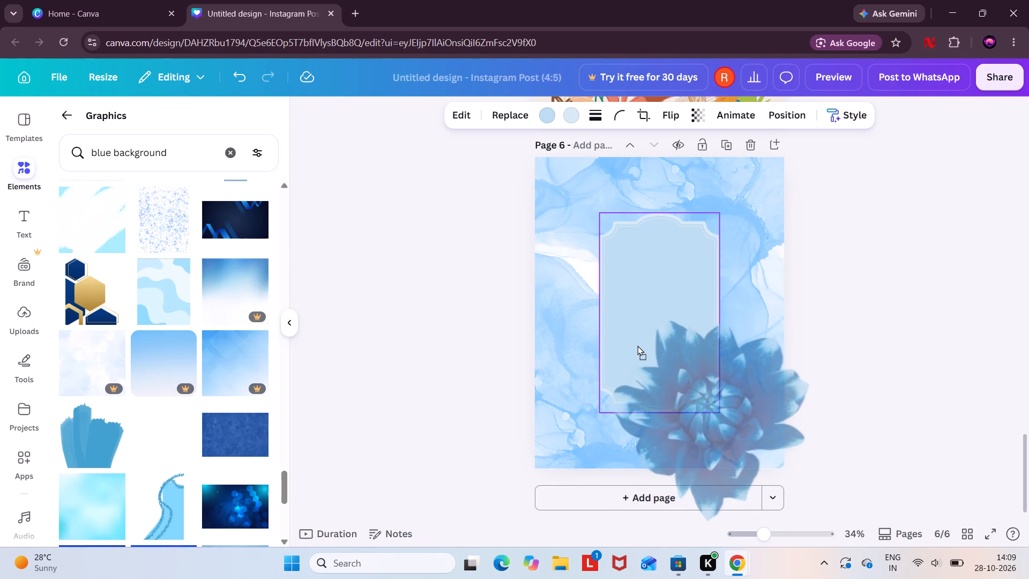
pyautogui.moveTo(637, 345); pyautogui.dragTo(651, 363)
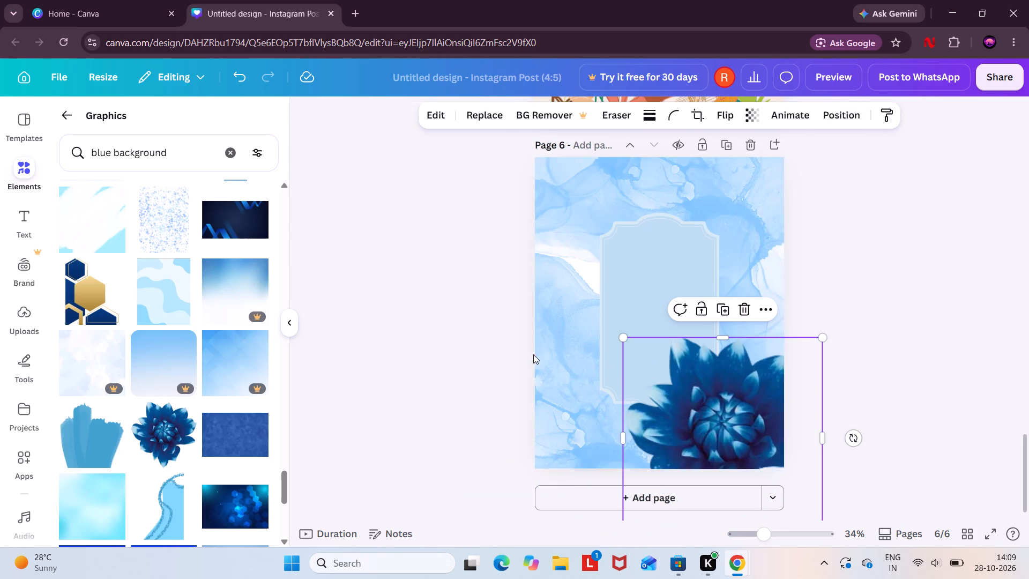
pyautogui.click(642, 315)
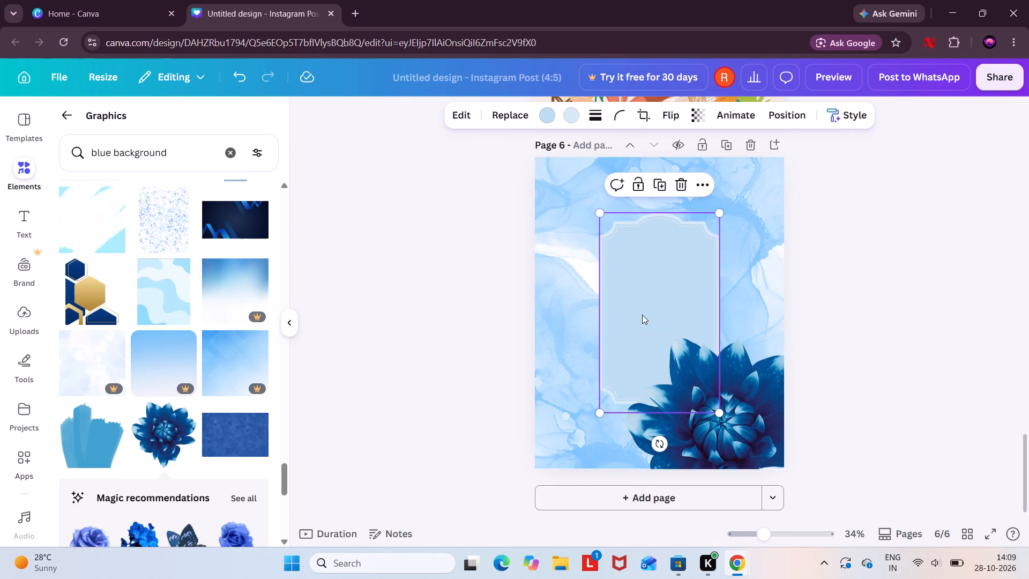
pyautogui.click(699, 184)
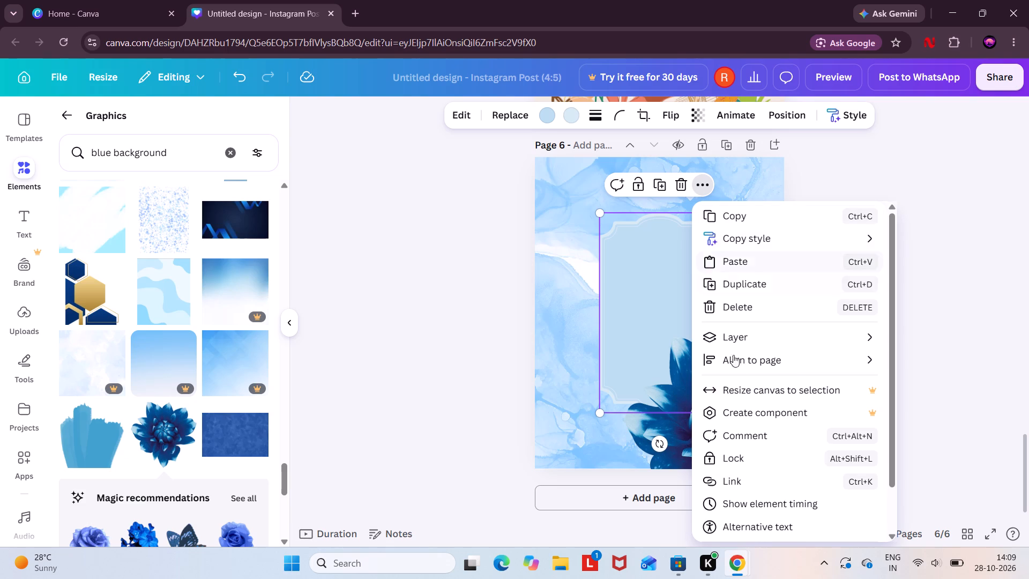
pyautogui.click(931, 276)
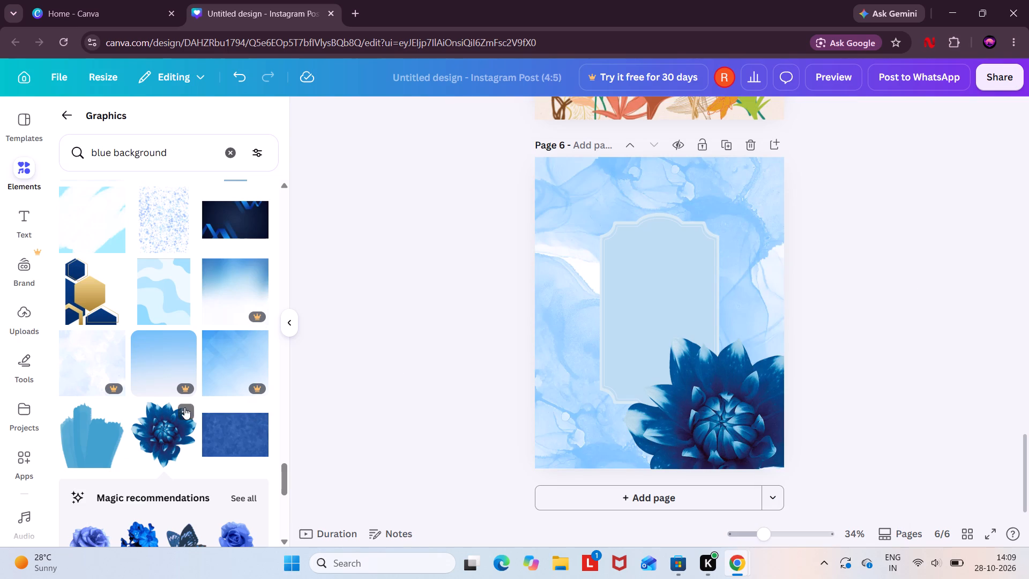
# Show all recommendations matching the dark blue flower and add the first violet-blue rose to page 6.
pyautogui.scroll(-3, 184, 407)
pyautogui.click(245, 296)
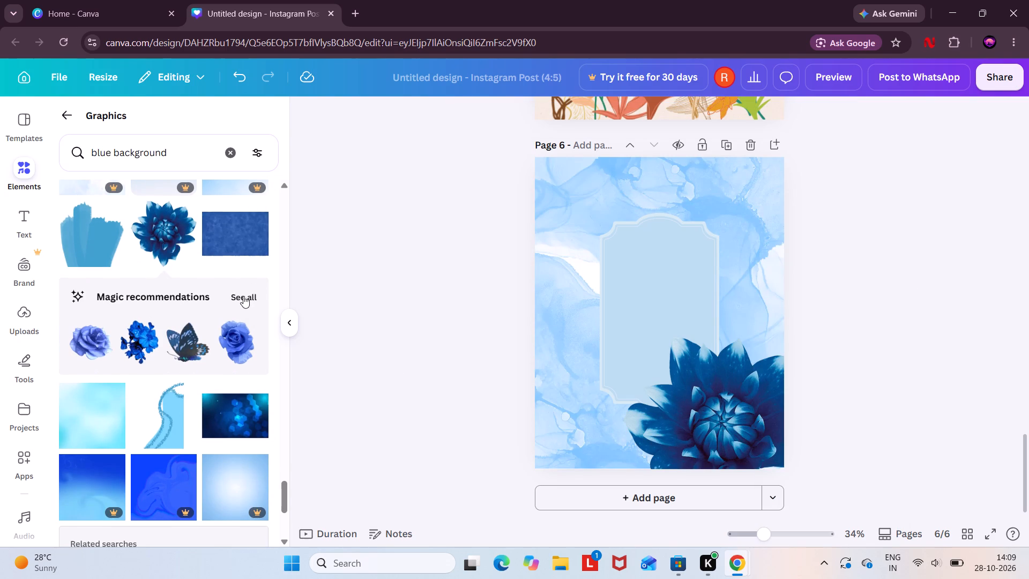
pyautogui.moveTo(87, 181); pyautogui.dragTo(269, 412)
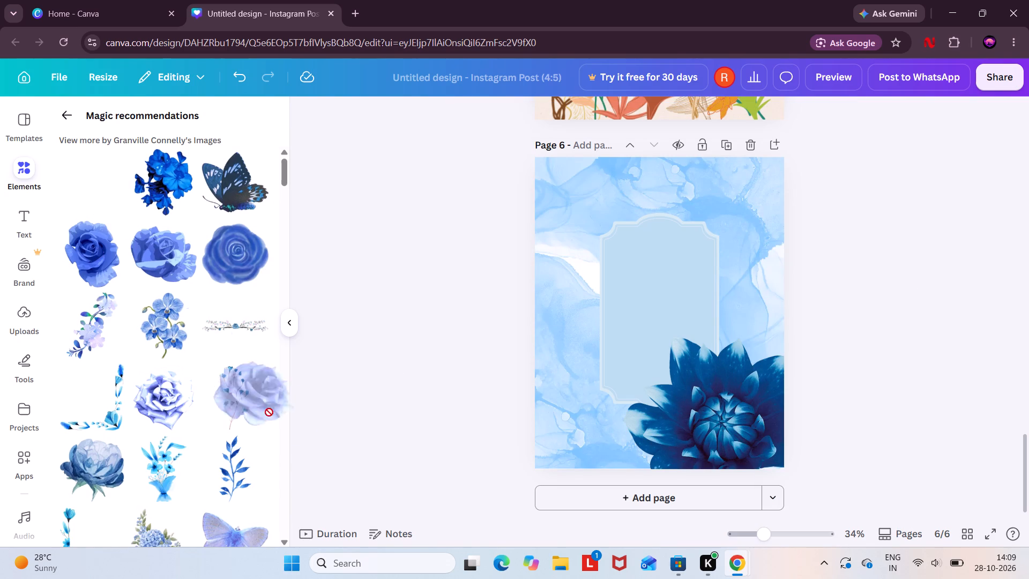
pyautogui.moveTo(269, 412); pyautogui.dragTo(536, 472)
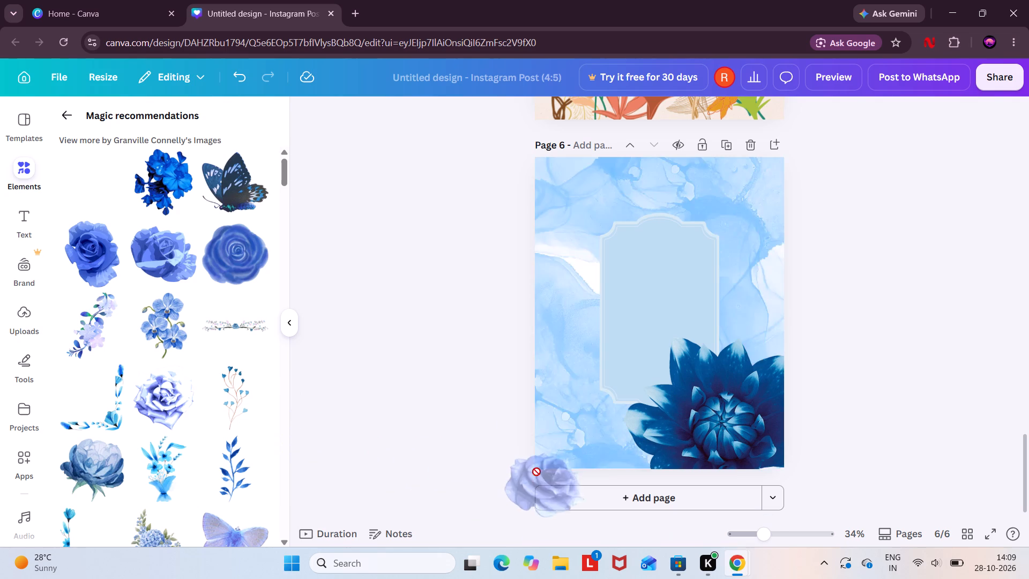
pyautogui.moveTo(536, 472); pyautogui.dragTo(545, 363)
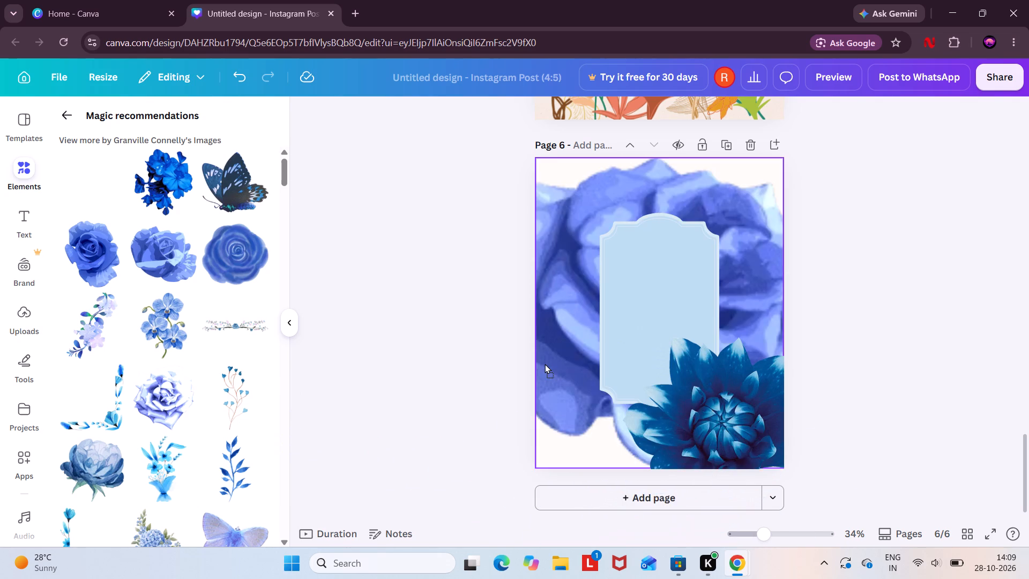
pyautogui.moveTo(545, 363); pyautogui.dragTo(651, 289)
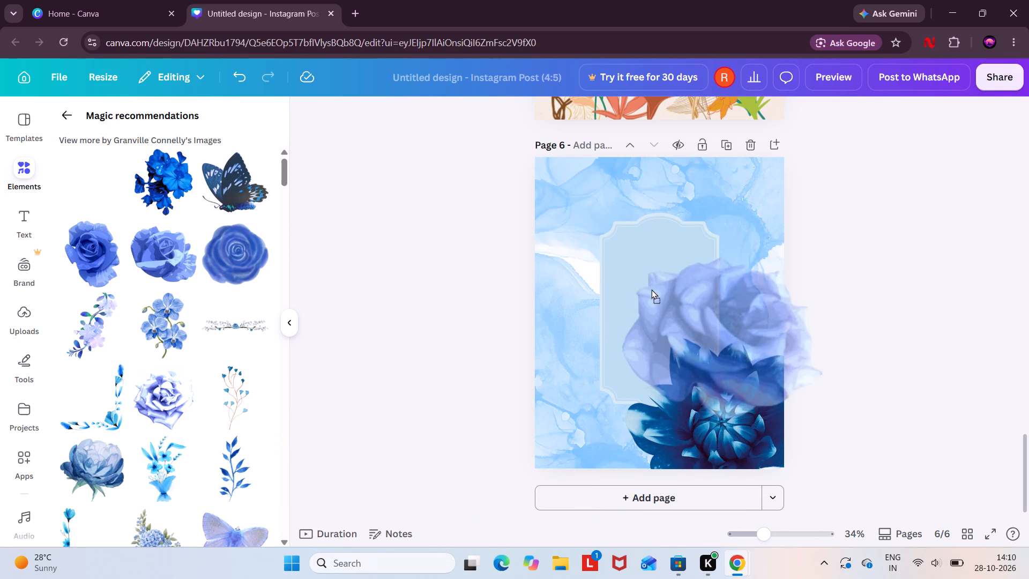
pyautogui.moveTo(651, 289); pyautogui.dragTo(664, 193)
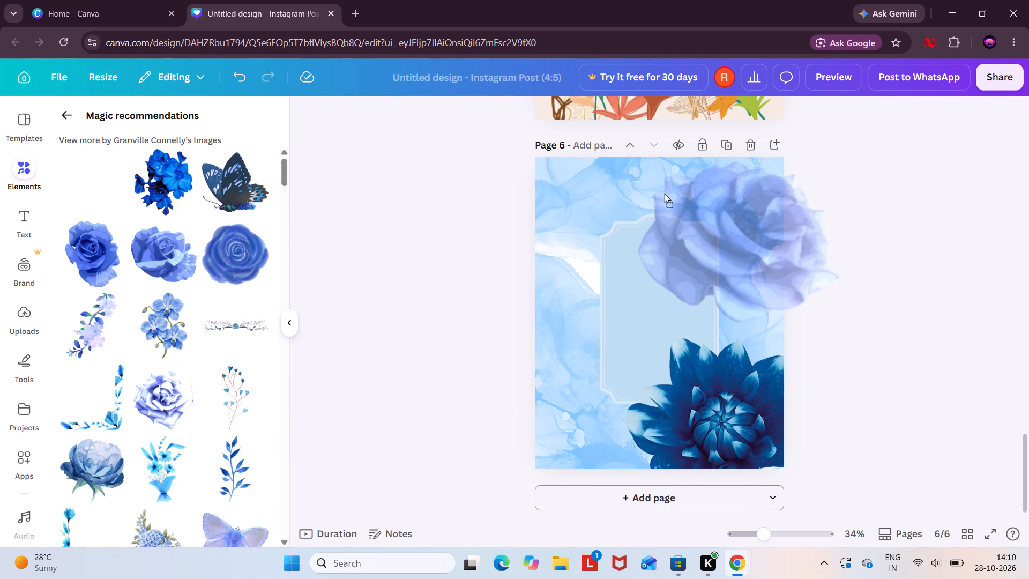
pyautogui.moveTo(664, 193); pyautogui.dragTo(643, 180)
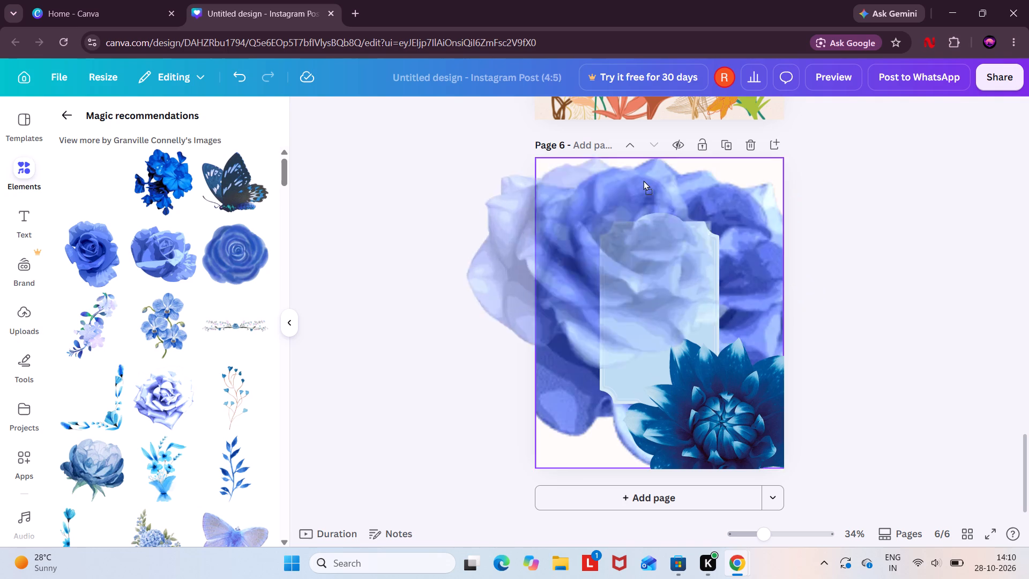
pyautogui.moveTo(643, 180); pyautogui.dragTo(643, 183)
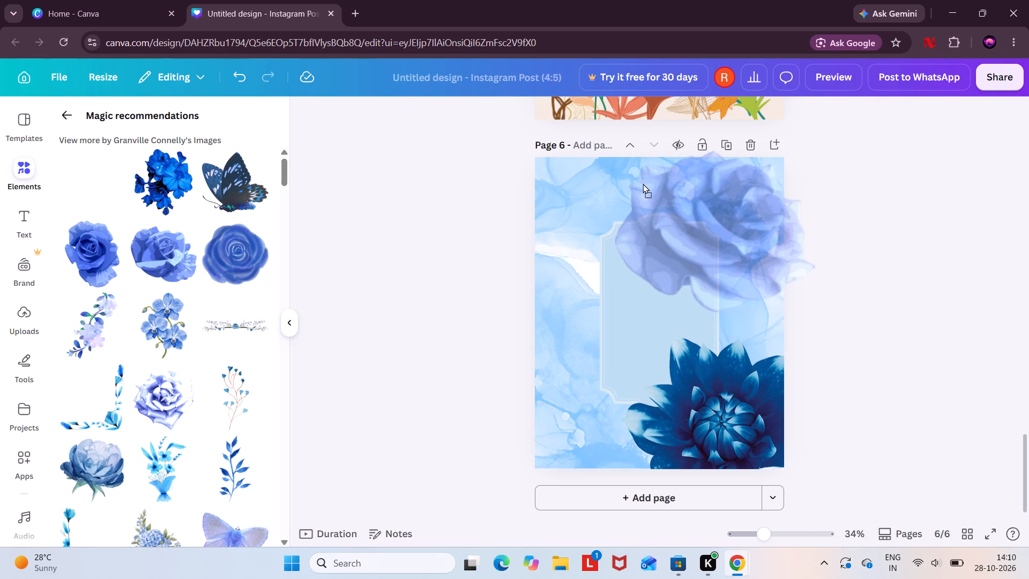
pyautogui.moveTo(643, 183); pyautogui.dragTo(590, 225)
# Scale the rose down and position it over page 6's upper-right corner, running partly off the page.
pyautogui.moveTo(565, 191); pyautogui.dragTo(607, 221)
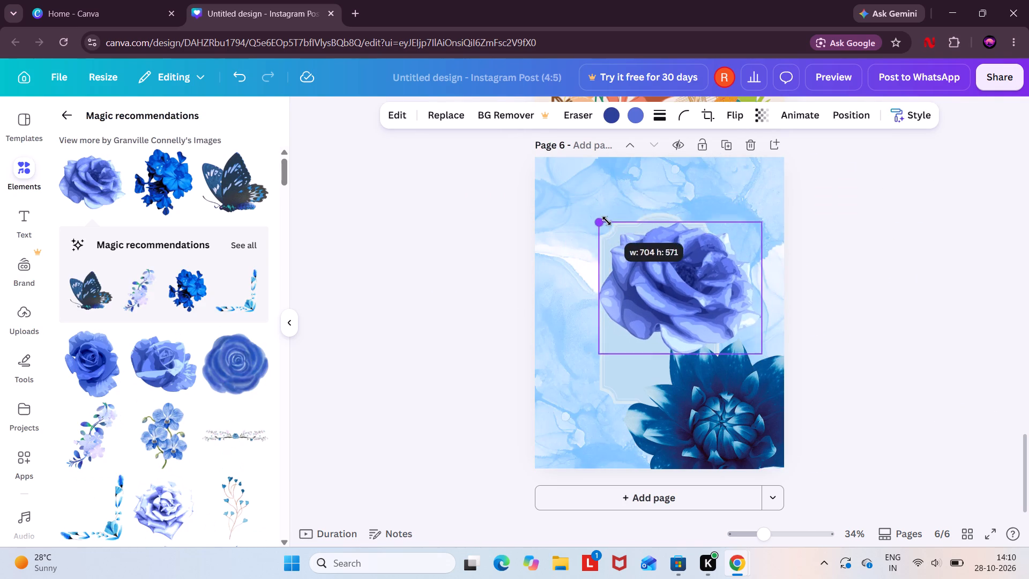
pyautogui.moveTo(607, 221); pyautogui.dragTo(614, 220)
pyautogui.moveTo(698, 308); pyautogui.dragTo(736, 228)
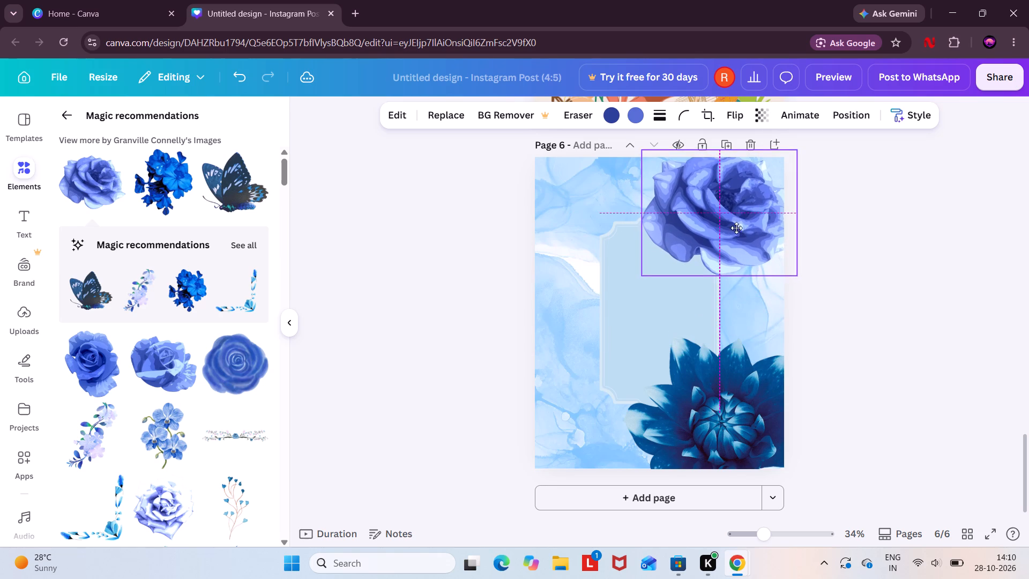
pyautogui.moveTo(736, 228); pyautogui.dragTo(750, 221)
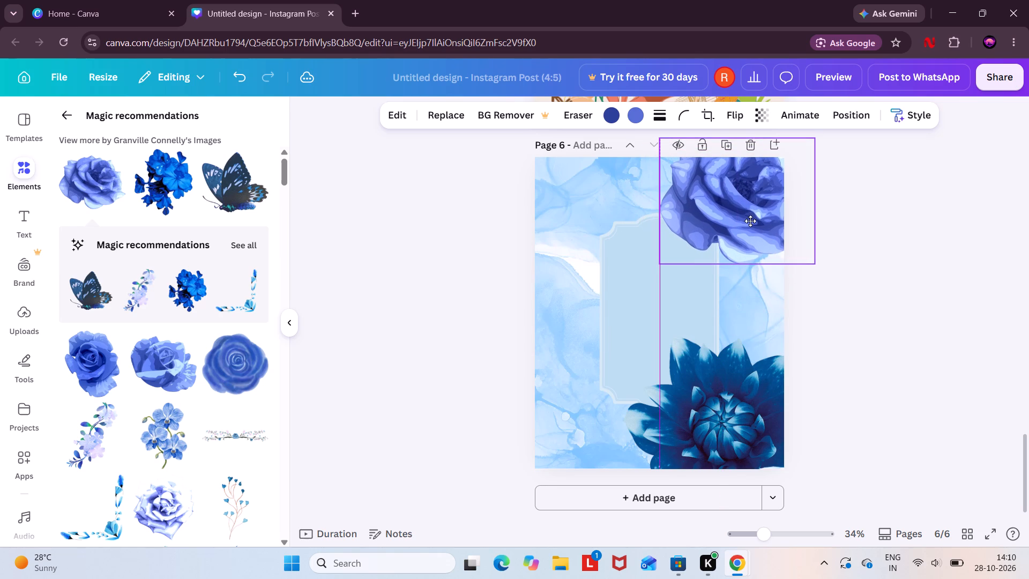
pyautogui.moveTo(750, 221); pyautogui.dragTo(754, 222)
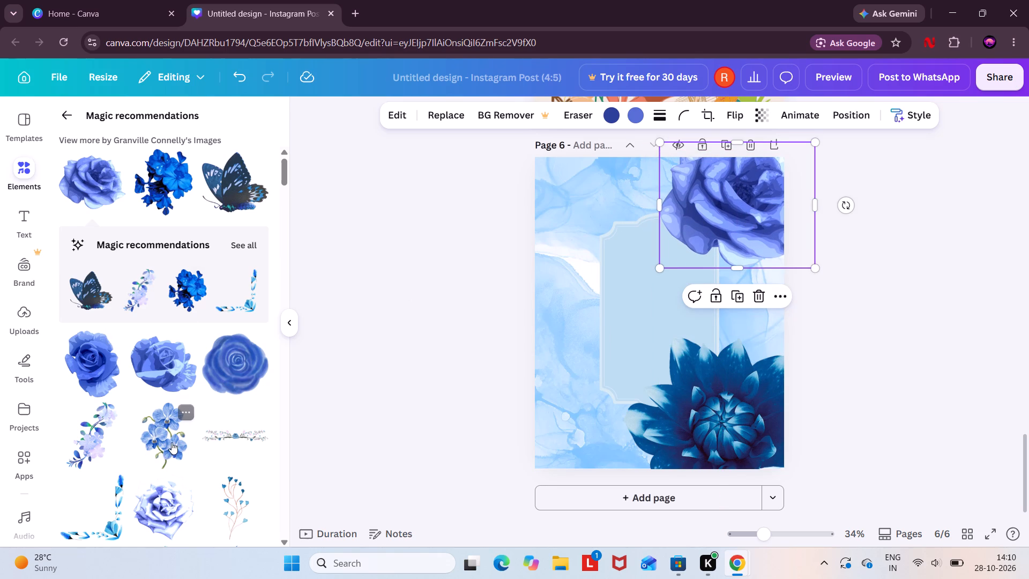
# Add the blue orchid stem from the recommendations to page 6 and scale it down.
pyautogui.moveTo(171, 442); pyautogui.dragTo(610, 224)
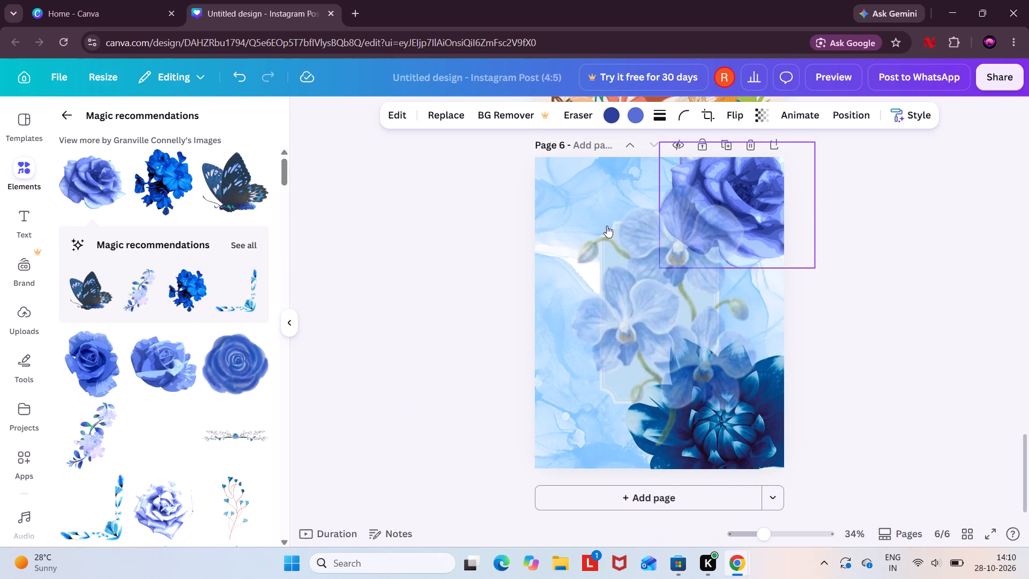
pyautogui.moveTo(572, 443); pyautogui.dragTo(620, 389)
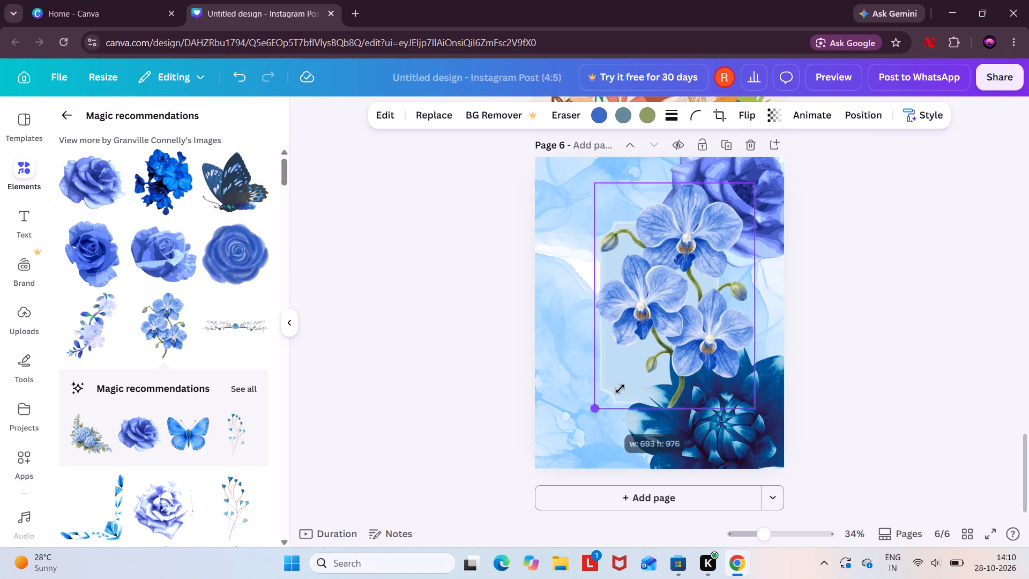
# Shrink the orchid stem, tilt it counterclockwise, and place it on page 6's right edge between the rose and the dark blue flower.
pyautogui.moveTo(620, 389); pyautogui.dragTo(630, 370)
pyautogui.moveTo(684, 396); pyautogui.dragTo(715, 399)
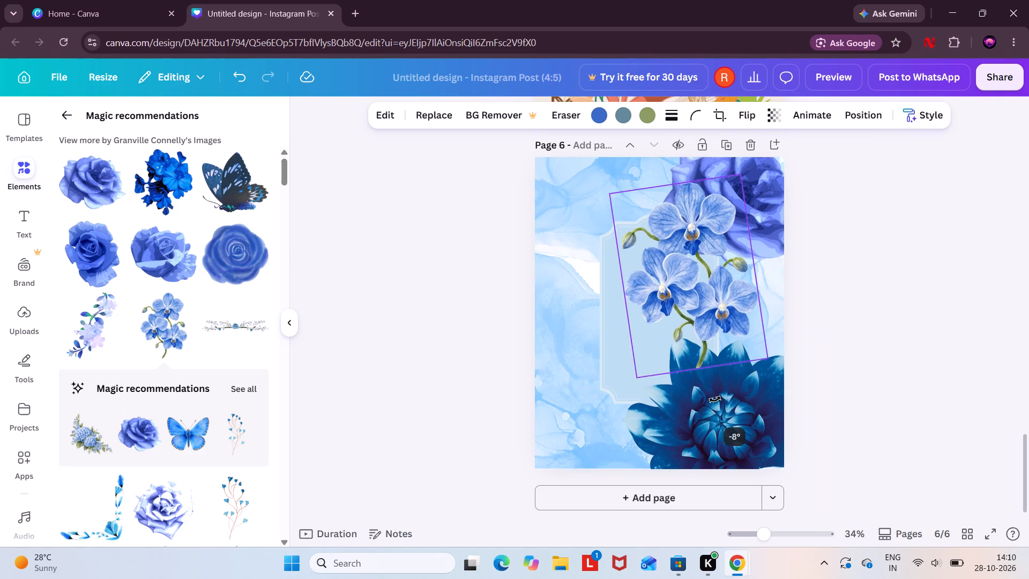
pyautogui.moveTo(715, 399); pyautogui.dragTo(724, 389)
pyautogui.moveTo(692, 292); pyautogui.dragTo(750, 328)
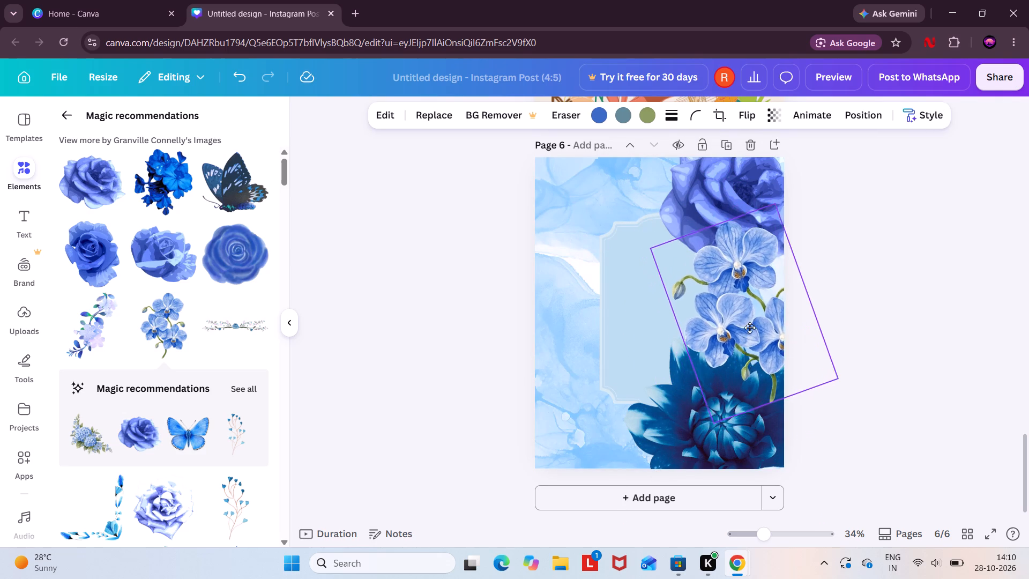
pyautogui.moveTo(750, 328); pyautogui.dragTo(759, 330)
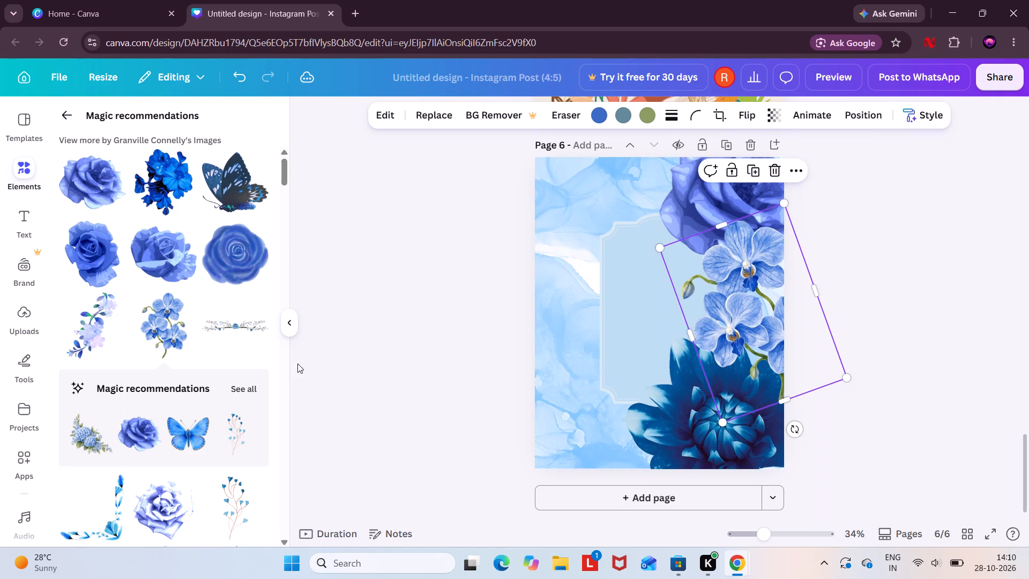
# Add the blue hydrangea bouquet from the recommendations to page 6, scale it down, and place it over the page's lower-left corner.
pyautogui.click(86, 437)
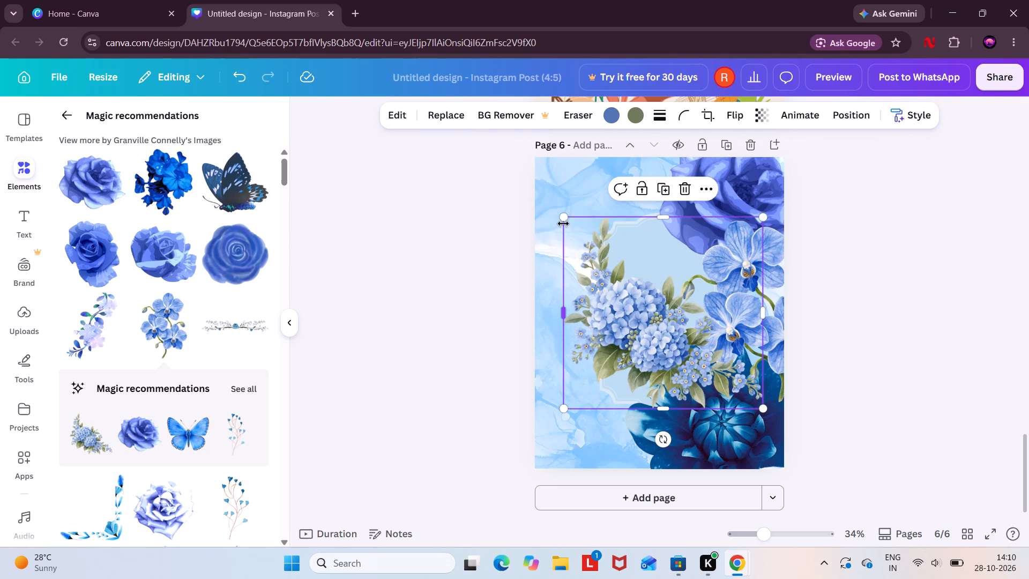
pyautogui.moveTo(563, 217); pyautogui.dragTo(592, 274)
pyautogui.moveTo(680, 342); pyautogui.dragTo(645, 388)
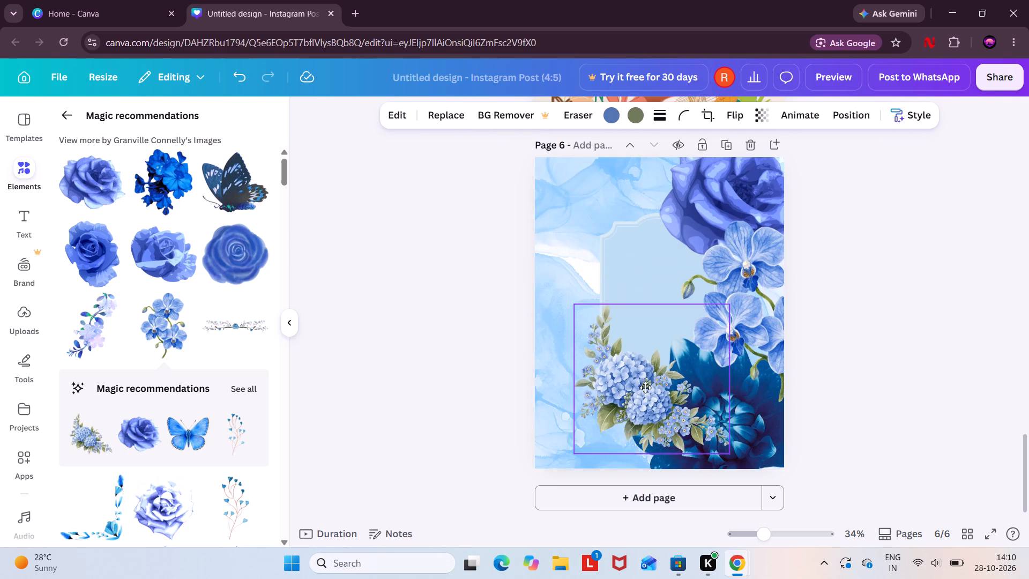
pyautogui.moveTo(645, 388); pyautogui.dragTo(590, 428)
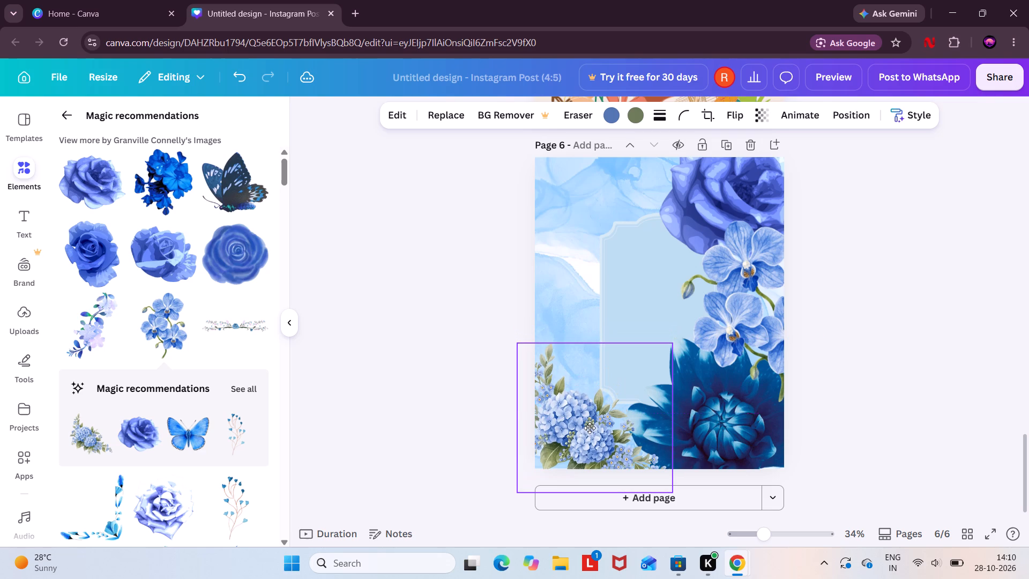
pyautogui.moveTo(590, 428); pyautogui.dragTo(591, 431)
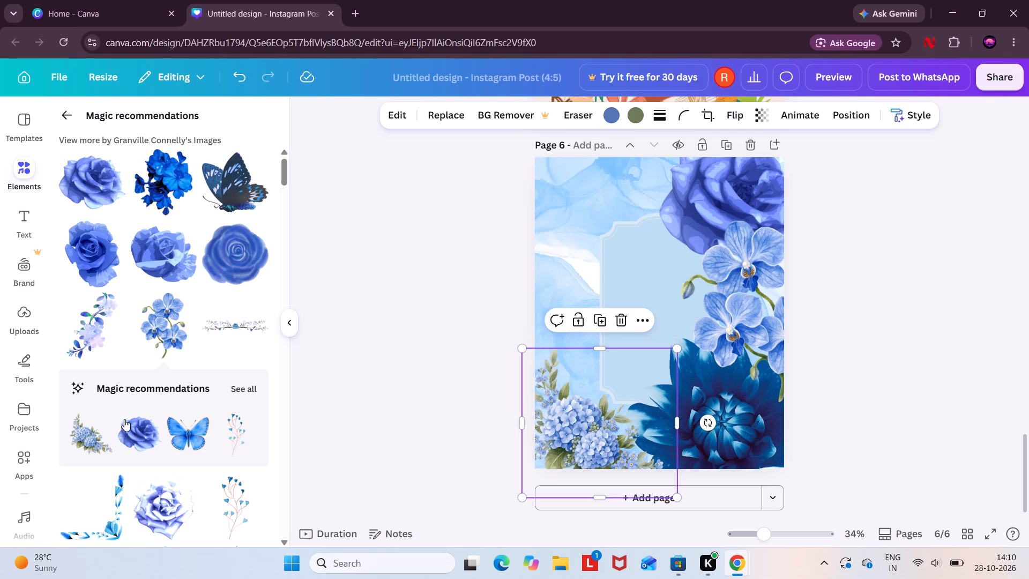
# Add the lilac-and-blue flower spray to page 6, scale it down, and place it at the bottom edge between the hydrangeas and dark blue flower.
pyautogui.scroll(-1, 124, 422)
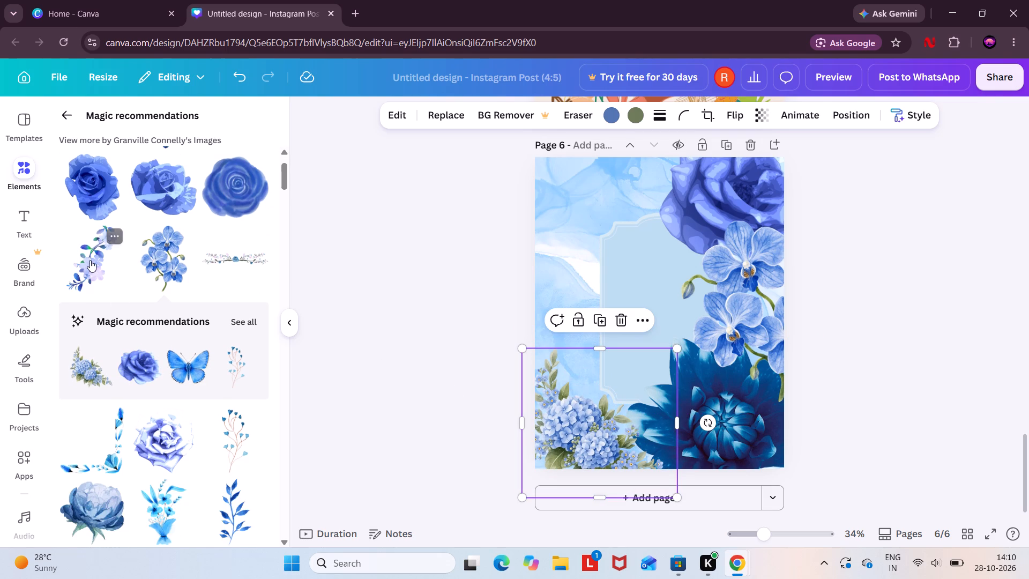
pyautogui.click(90, 259)
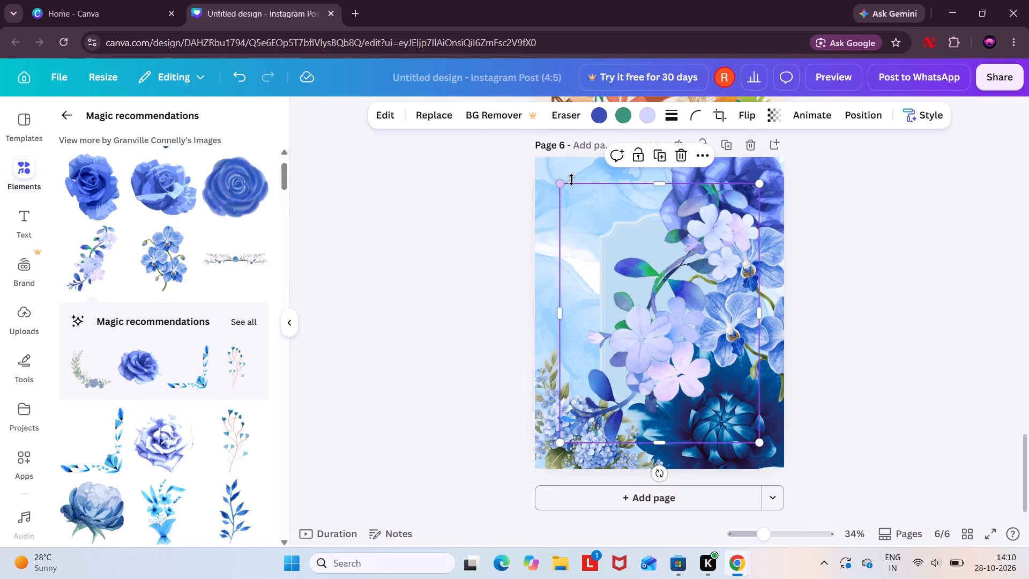
pyautogui.moveTo(555, 186); pyautogui.dragTo(613, 274)
pyautogui.moveTo(673, 370); pyautogui.dragTo(692, 287)
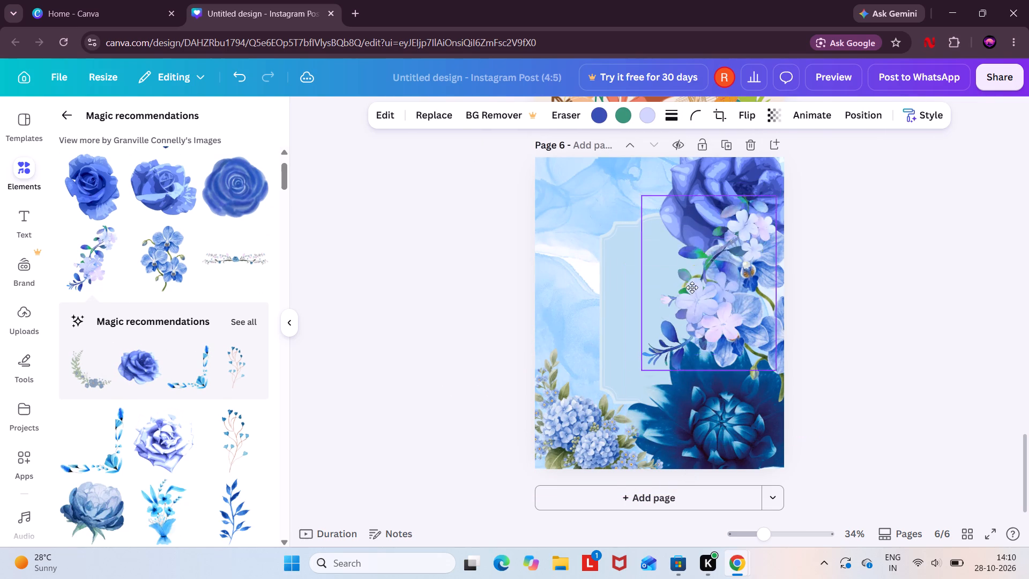
pyautogui.moveTo(692, 287); pyautogui.dragTo(613, 196)
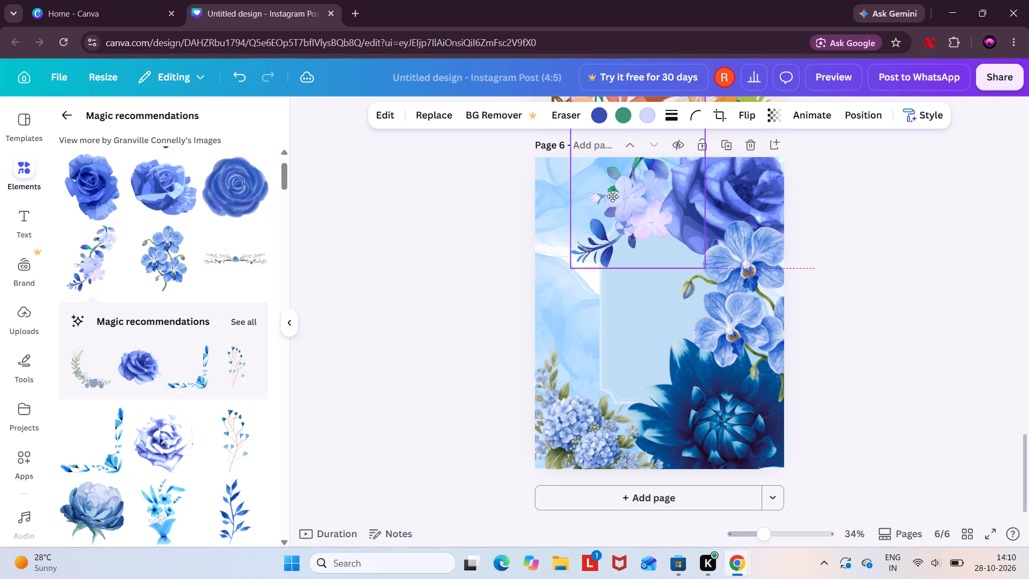
pyautogui.moveTo(613, 196); pyautogui.dragTo(637, 454)
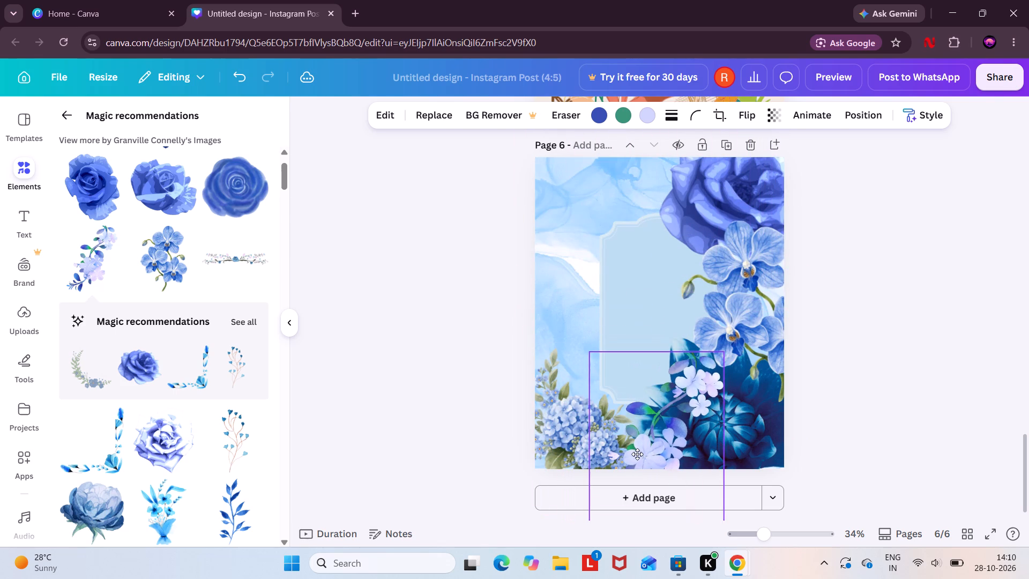
pyautogui.moveTo(637, 454); pyautogui.dragTo(628, 459)
pyautogui.click(377, 412)
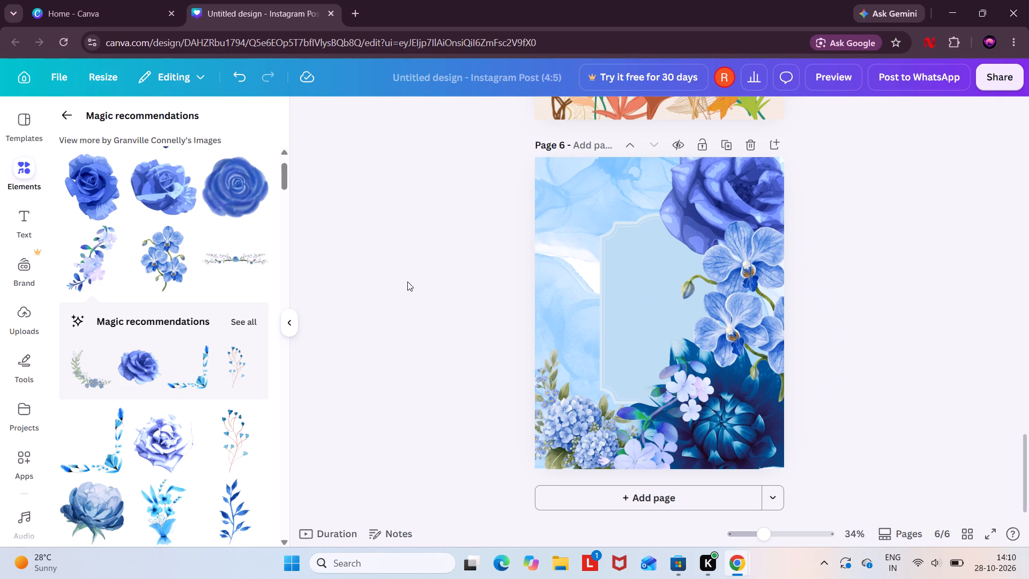
# Add the thin brown branch with blue heart-shaped leaves to page 6 and scale it down to less than its inserted size.
pyautogui.moveTo(240, 434); pyautogui.dragTo(737, 405)
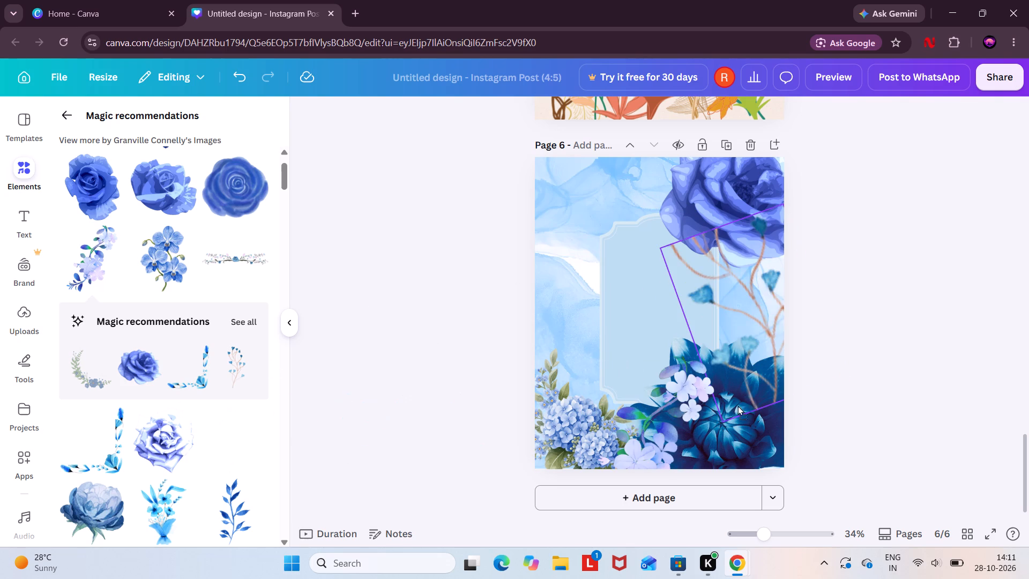
pyautogui.moveTo(737, 405); pyautogui.dragTo(643, 222)
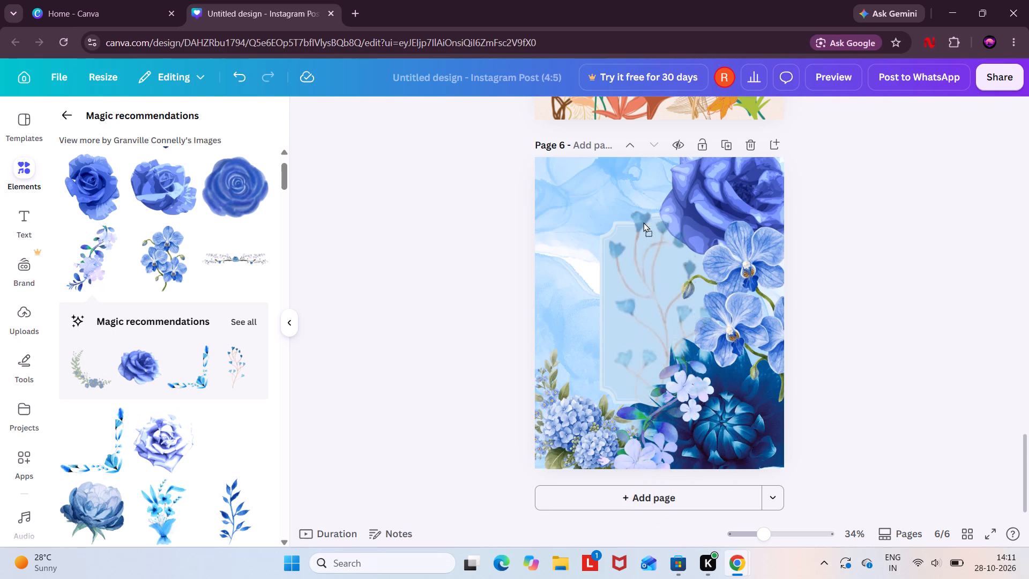
pyautogui.moveTo(643, 222); pyautogui.dragTo(643, 205)
pyautogui.click(653, 178)
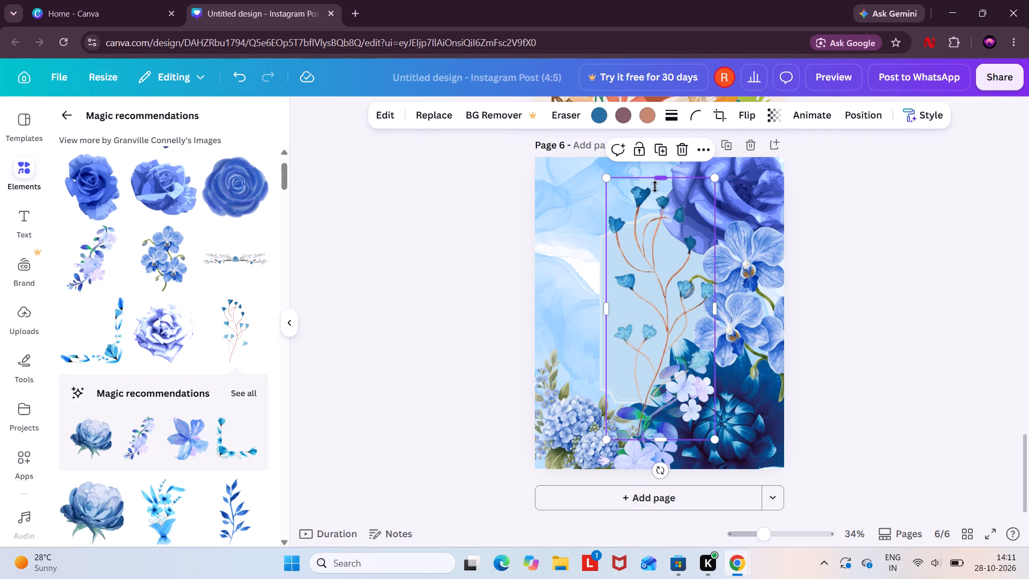
pyautogui.moveTo(608, 174); pyautogui.dragTo(620, 222)
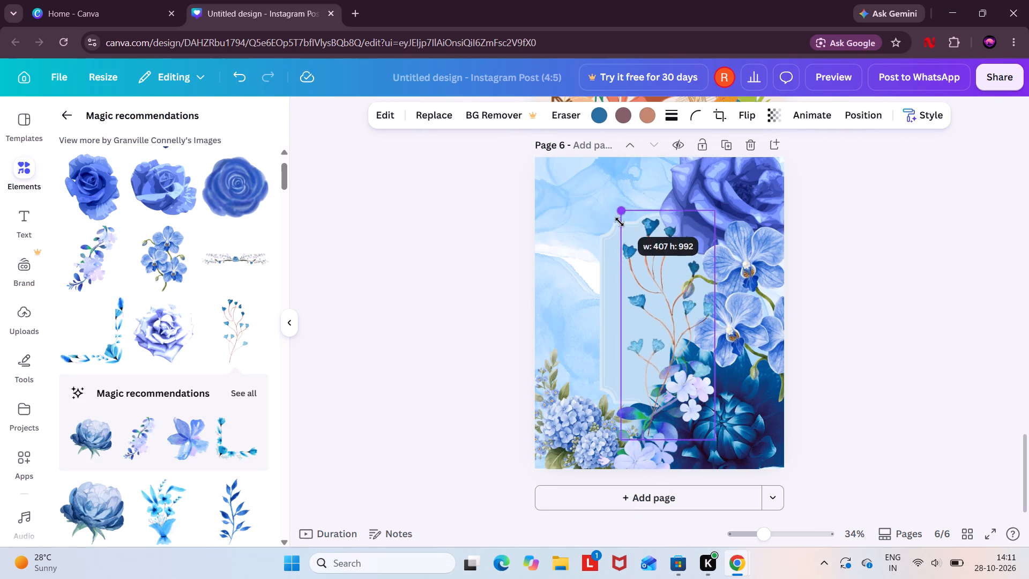
pyautogui.moveTo(620, 222); pyautogui.dragTo(633, 295)
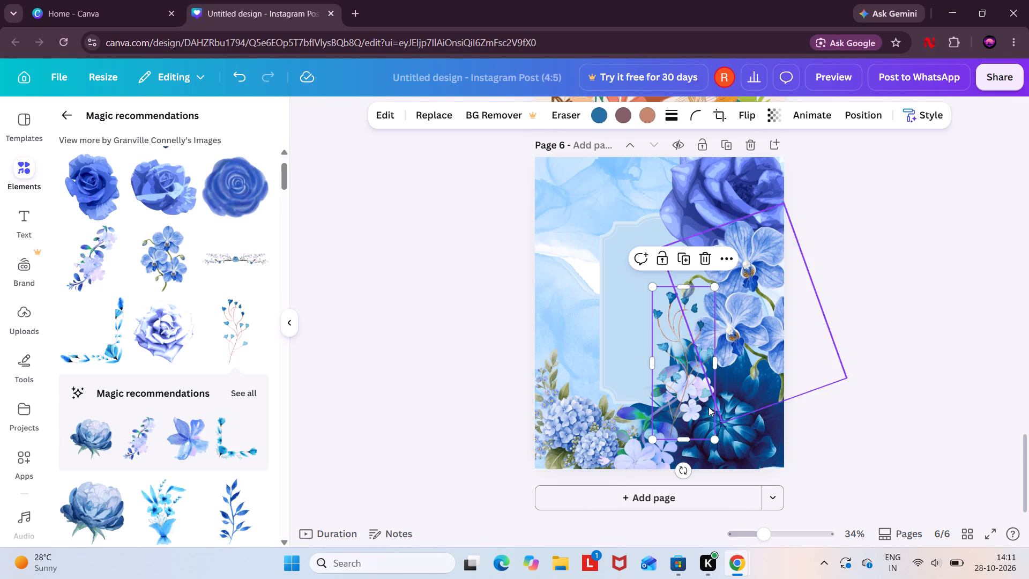
# Tilt the heart-leaf branch slightly counterclockwise and place it at page 6's lower-right edge, over the dark blue flower.
pyautogui.moveTo(682, 471); pyautogui.dragTo(707, 471)
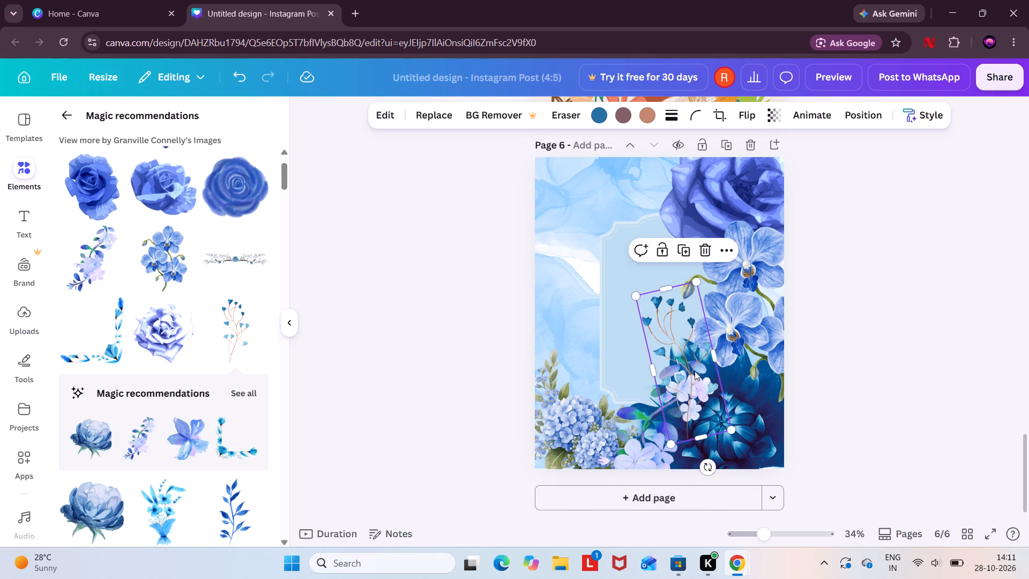
pyautogui.moveTo(695, 371); pyautogui.dragTo(780, 408)
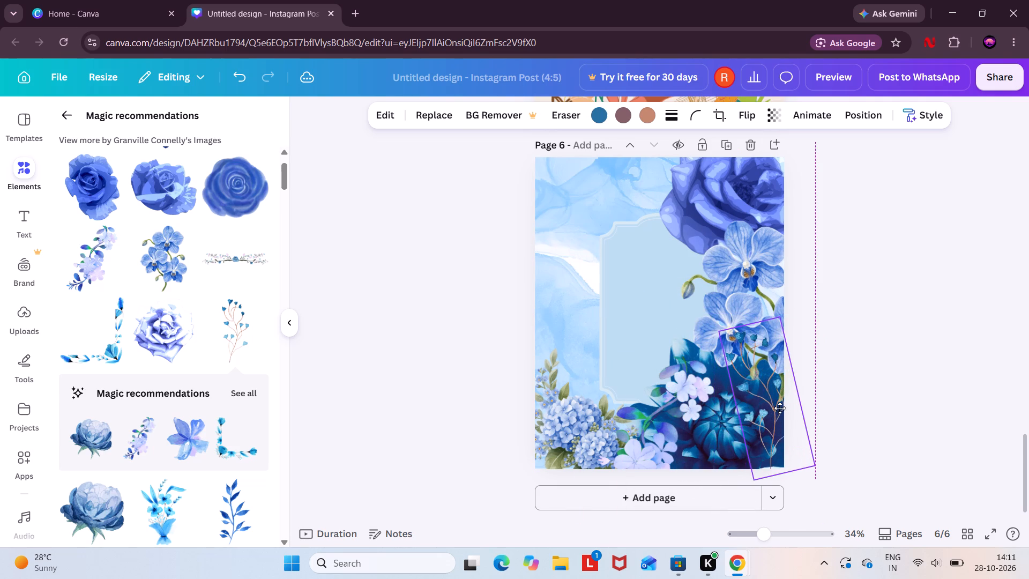
pyautogui.moveTo(780, 408); pyautogui.dragTo(793, 414)
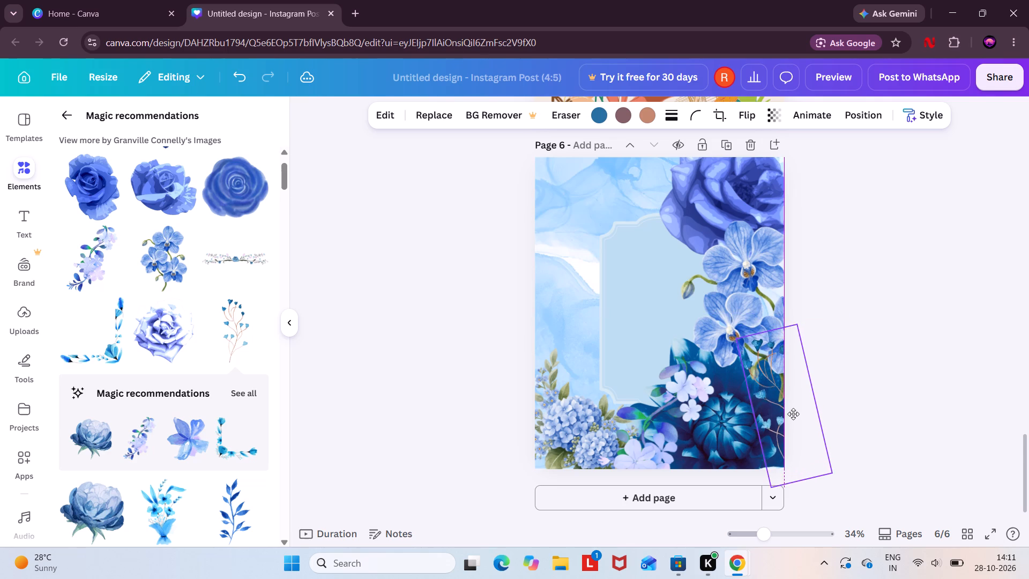
pyautogui.moveTo(793, 414); pyautogui.dragTo(787, 419)
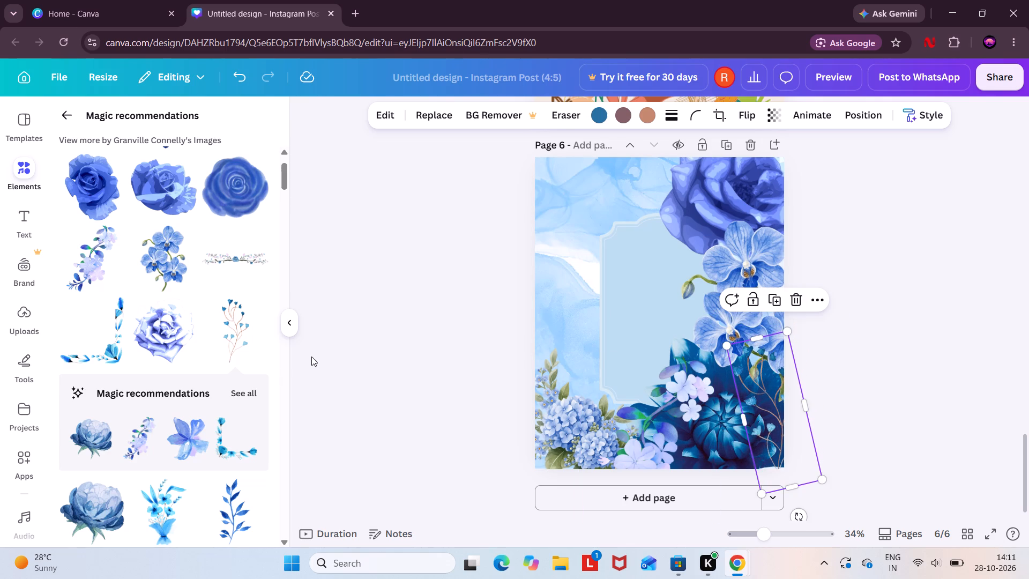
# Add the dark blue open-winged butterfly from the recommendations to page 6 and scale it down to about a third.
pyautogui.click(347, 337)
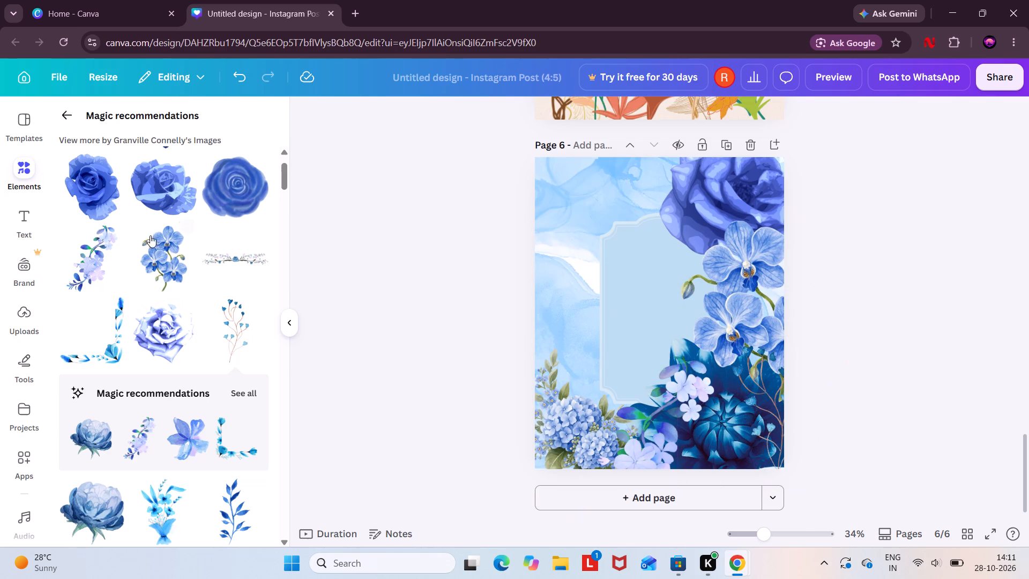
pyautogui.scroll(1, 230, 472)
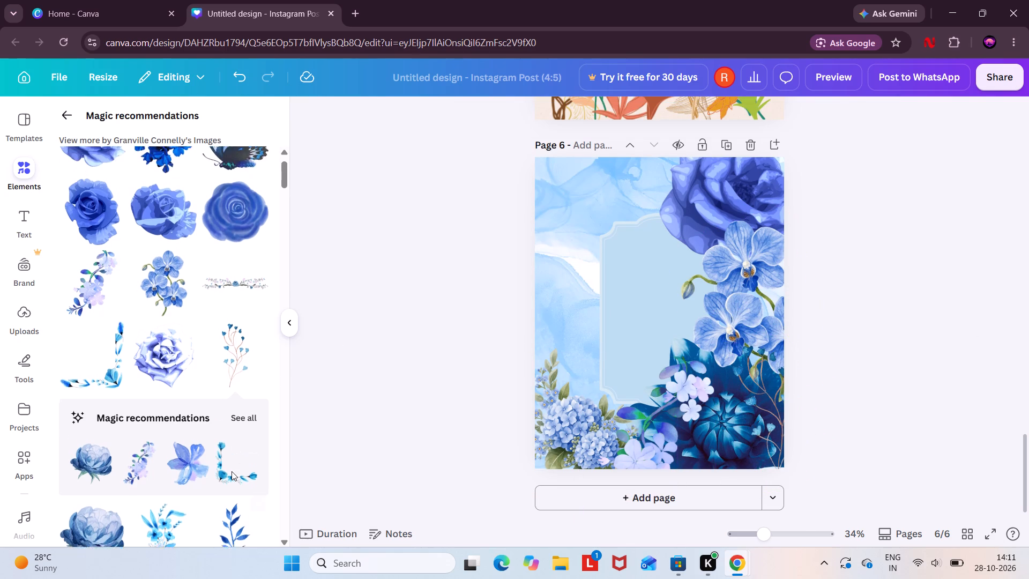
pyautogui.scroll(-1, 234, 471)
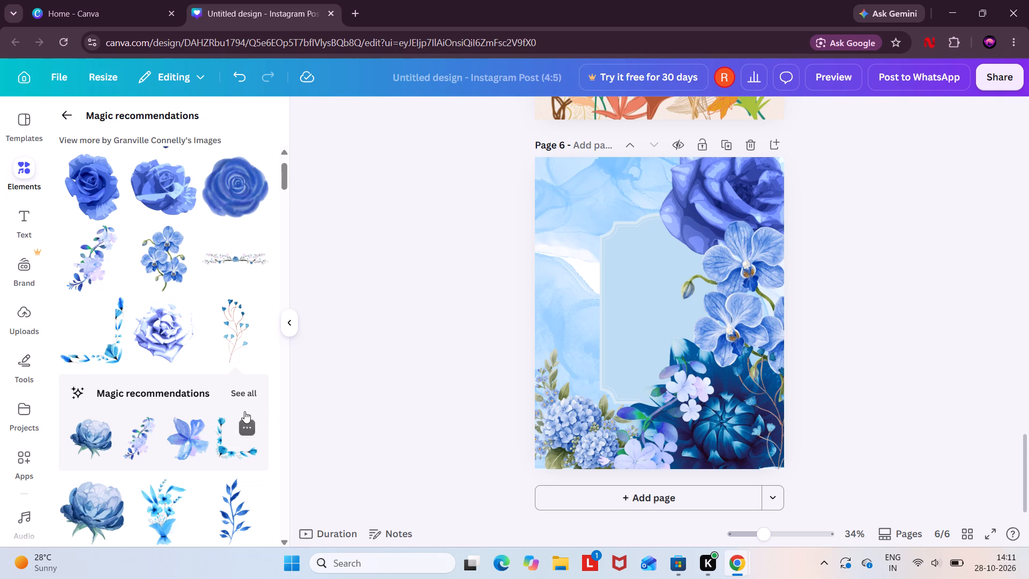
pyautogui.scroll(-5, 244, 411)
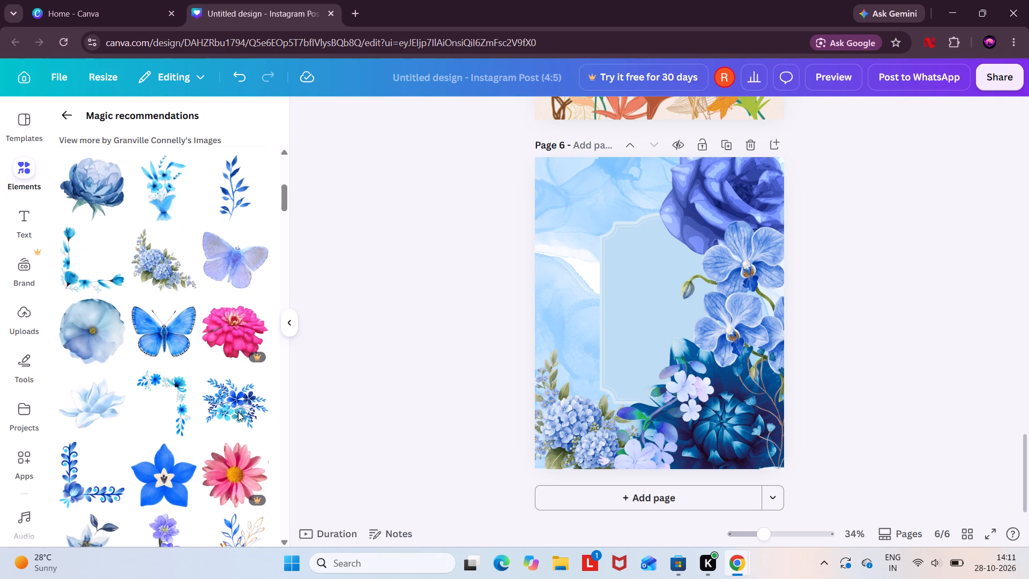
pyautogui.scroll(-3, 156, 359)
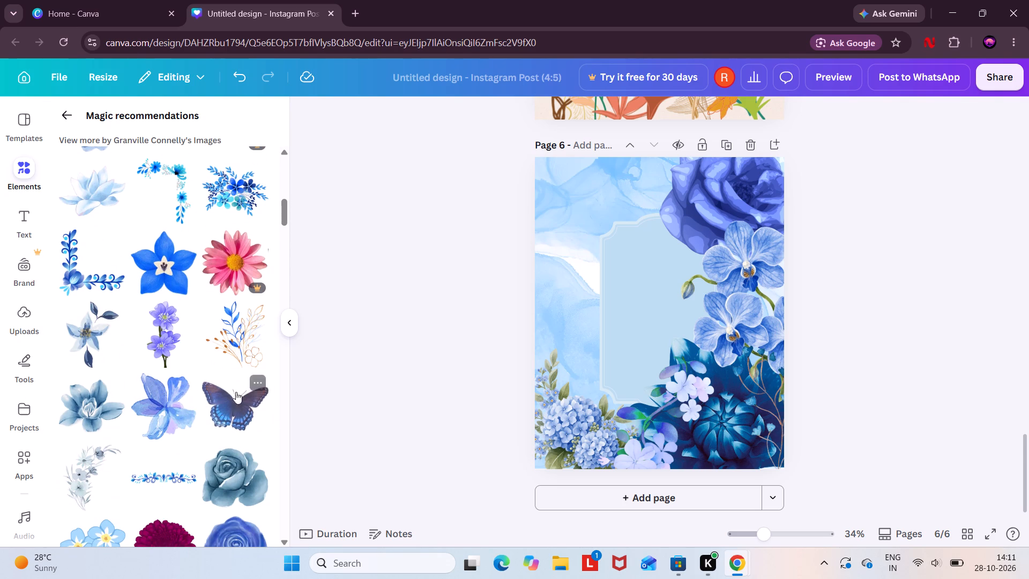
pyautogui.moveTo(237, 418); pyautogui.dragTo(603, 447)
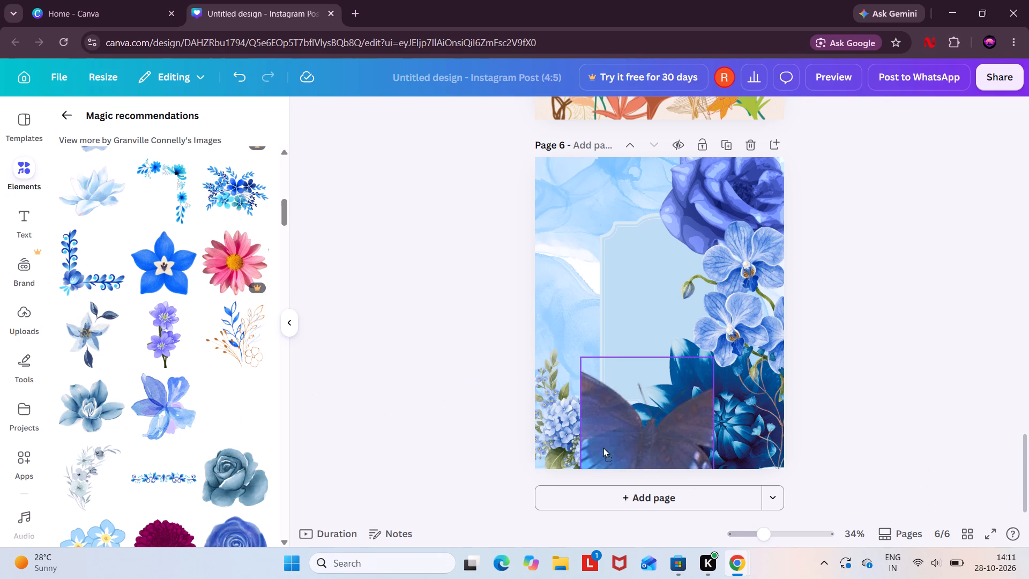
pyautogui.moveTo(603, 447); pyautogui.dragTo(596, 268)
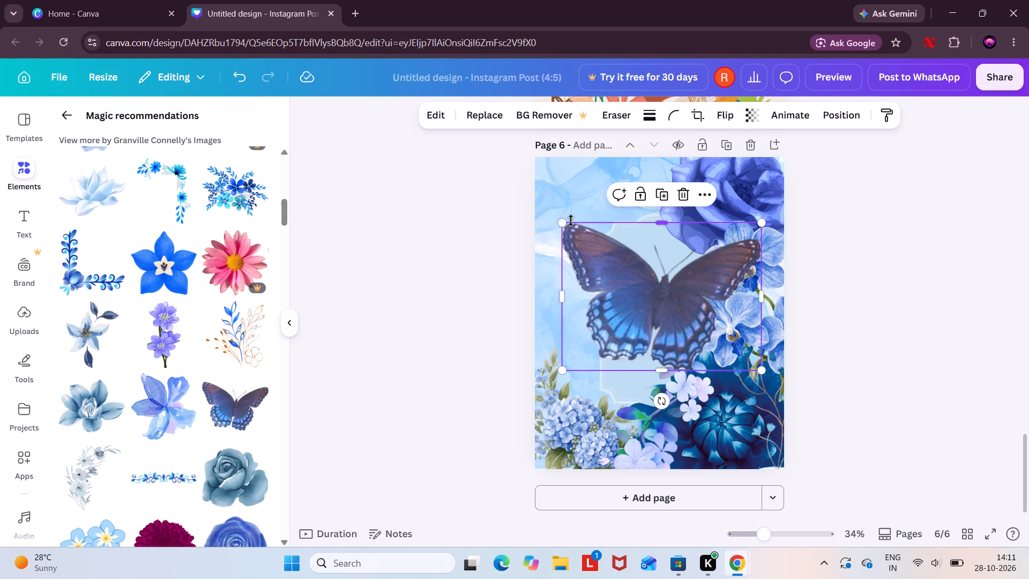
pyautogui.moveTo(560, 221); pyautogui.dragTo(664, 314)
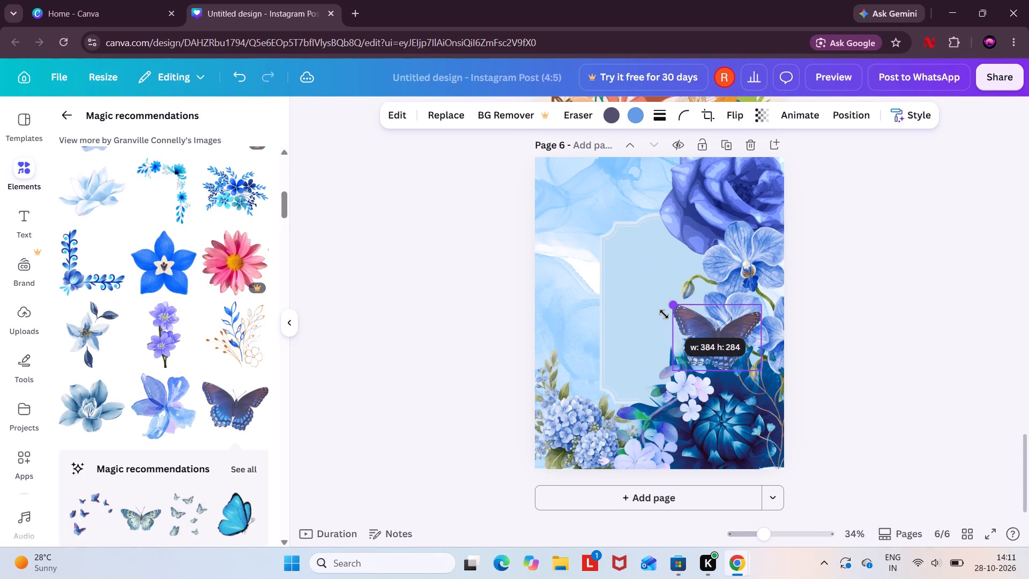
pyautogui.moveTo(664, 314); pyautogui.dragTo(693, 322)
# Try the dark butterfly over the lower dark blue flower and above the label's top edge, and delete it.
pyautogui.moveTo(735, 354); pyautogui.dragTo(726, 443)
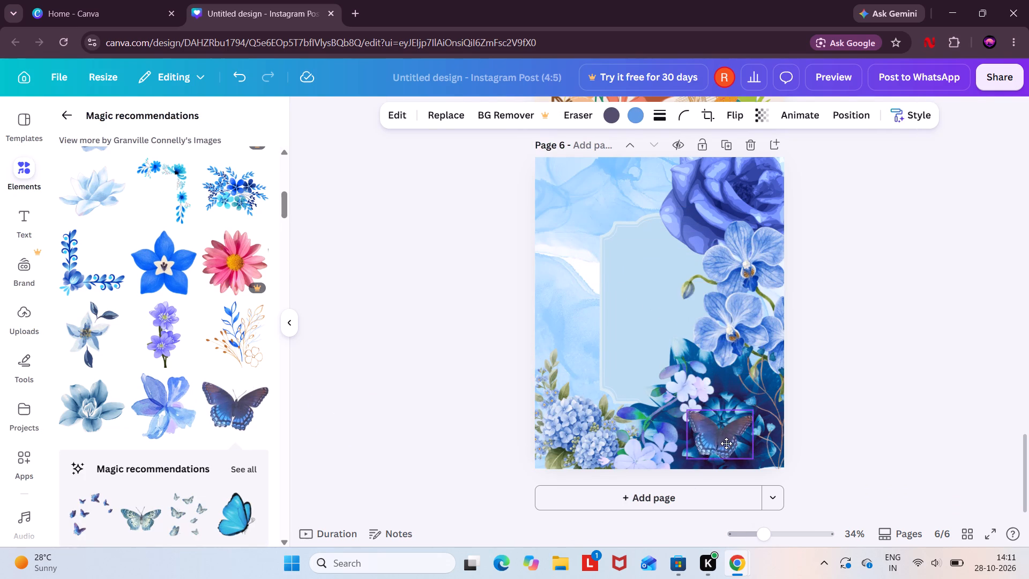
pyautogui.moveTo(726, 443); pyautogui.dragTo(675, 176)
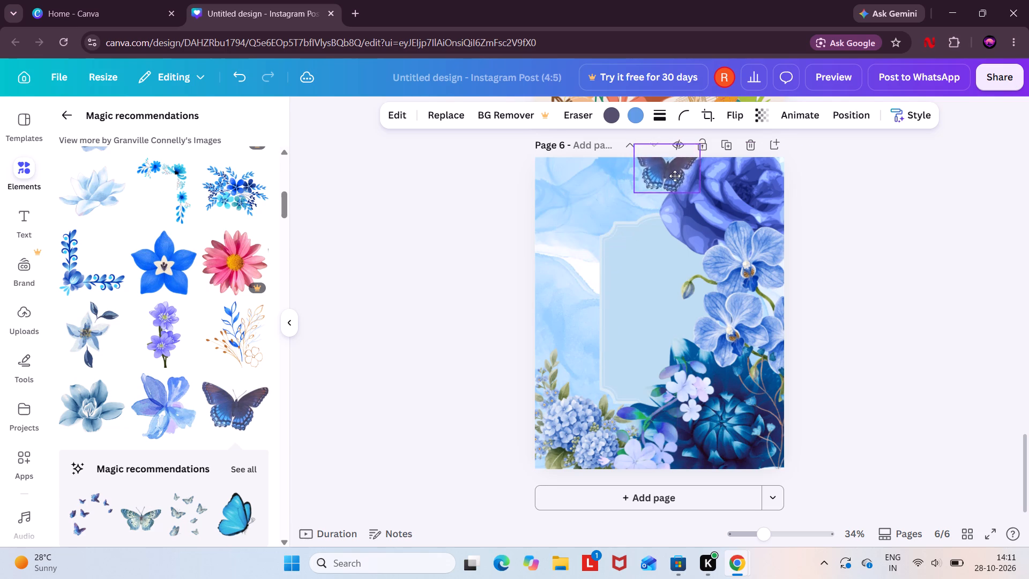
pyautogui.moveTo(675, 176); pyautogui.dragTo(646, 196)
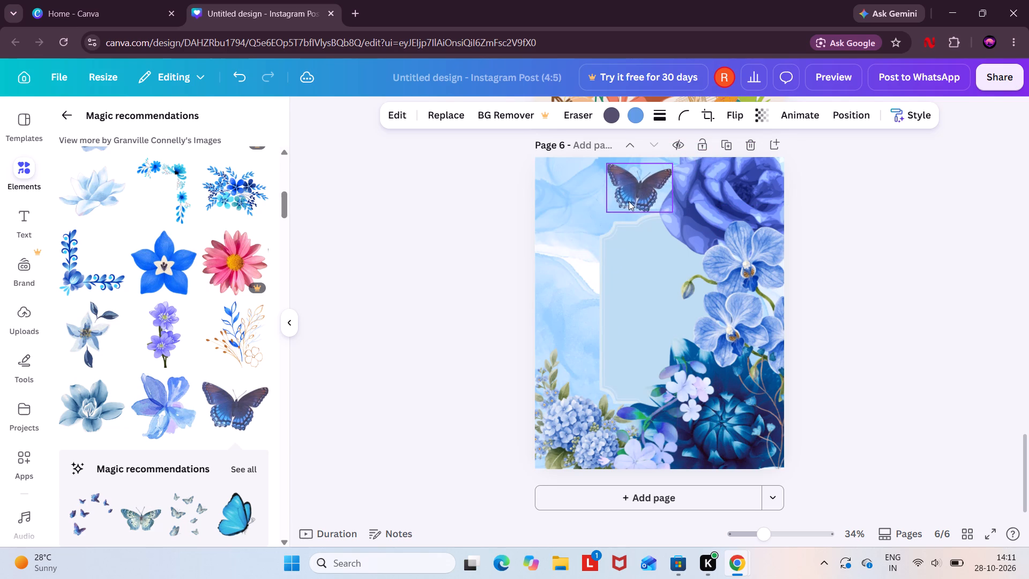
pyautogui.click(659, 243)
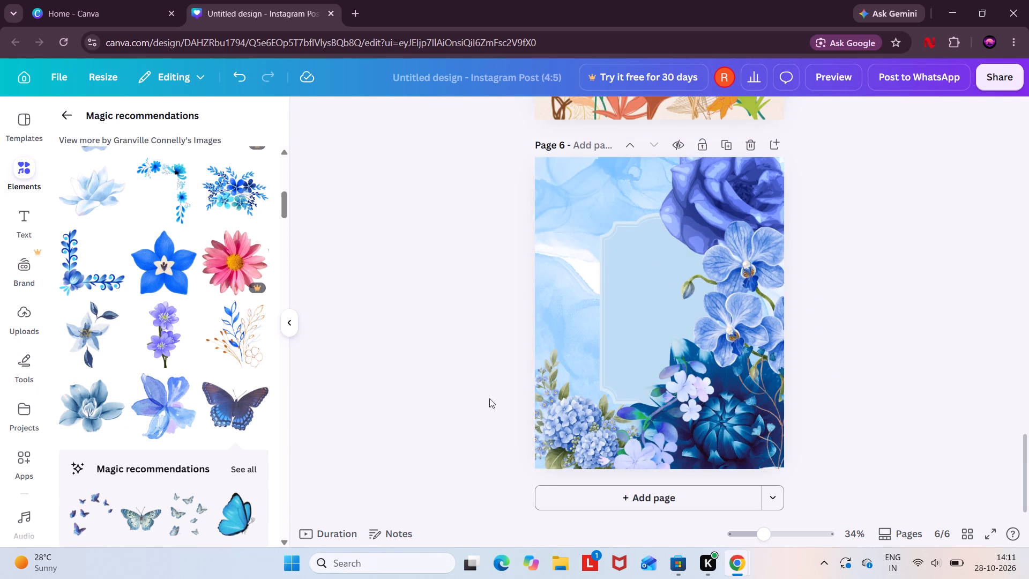
# Add the bright blue side-view butterfly with black wing edges from the recommendations to page 6 and scale it down.
pyautogui.scroll(-2, 248, 370)
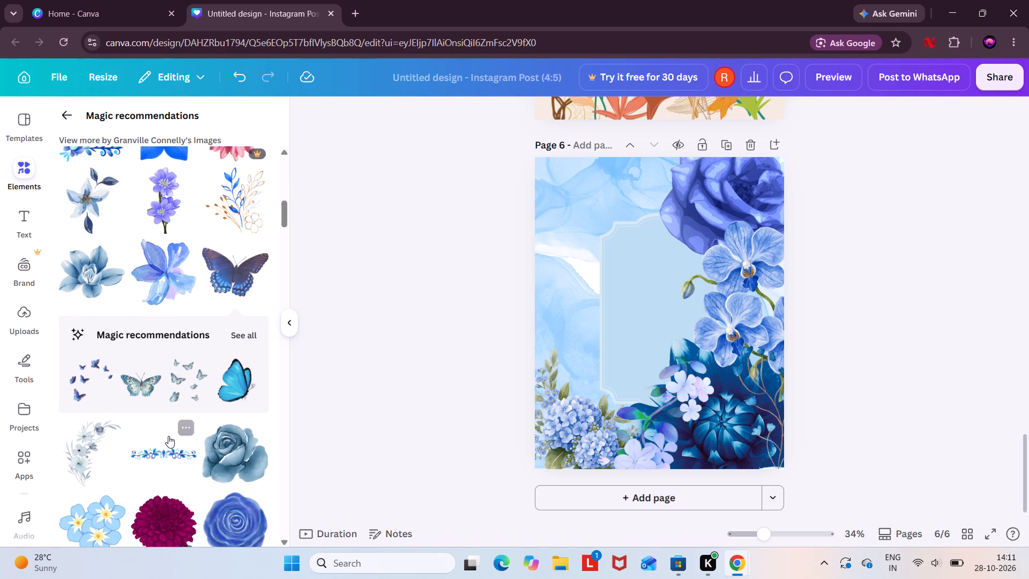
pyautogui.scroll(-3, 168, 436)
pyautogui.scroll(1, 168, 436)
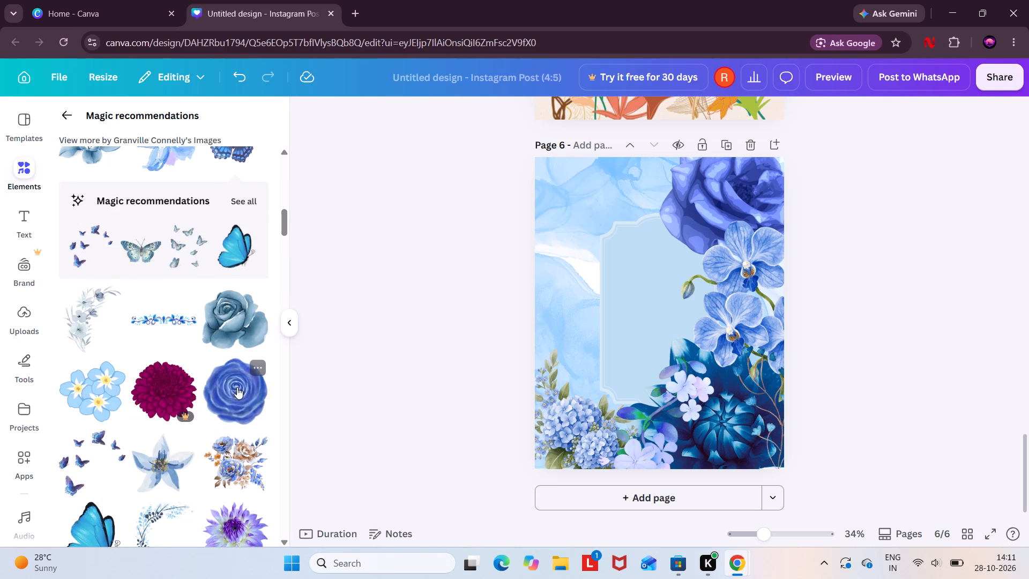
pyautogui.scroll(-3, 223, 390)
pyautogui.scroll(3, 223, 390)
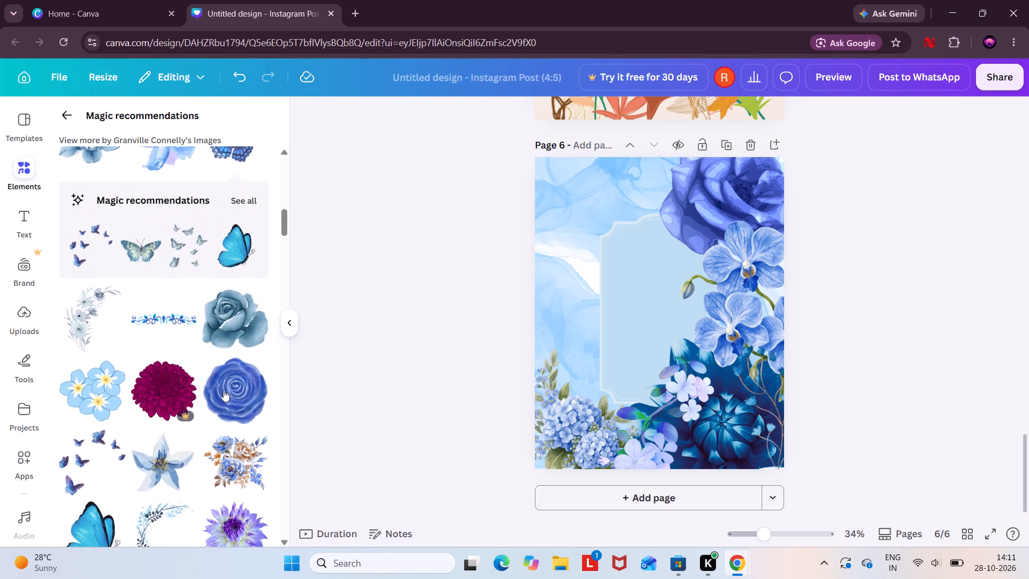
pyautogui.scroll(-4, 210, 390)
pyautogui.scroll(1, 210, 390)
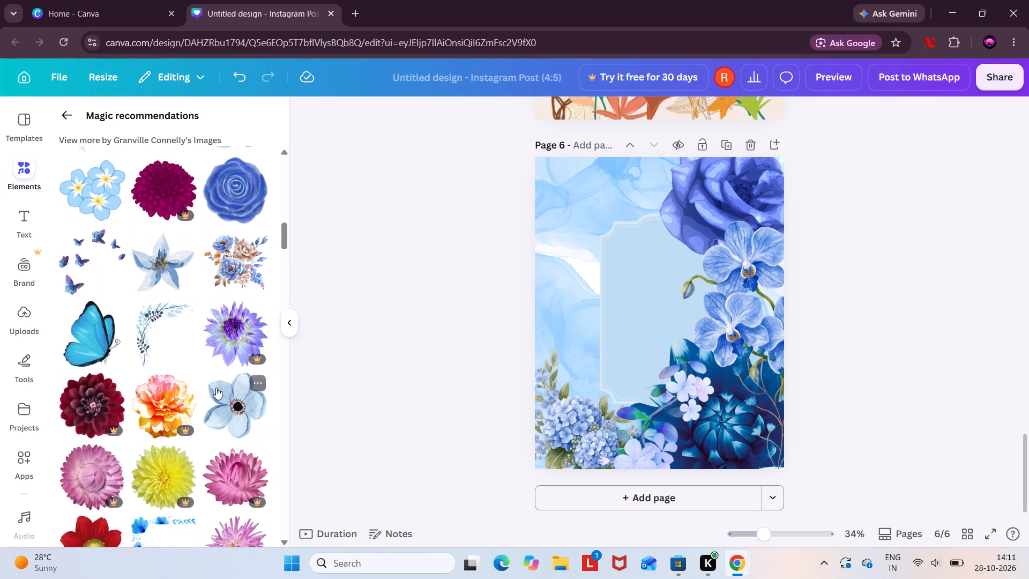
pyautogui.scroll(3, 176, 420)
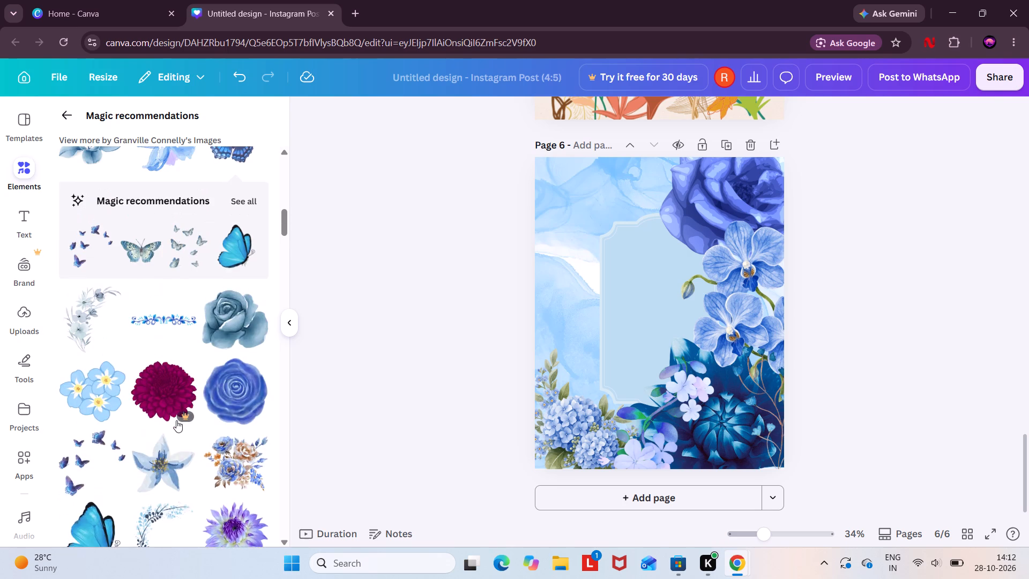
pyautogui.scroll(1, 176, 420)
pyautogui.scroll(-3, 176, 420)
pyautogui.moveTo(96, 404); pyautogui.dragTo(152, 433)
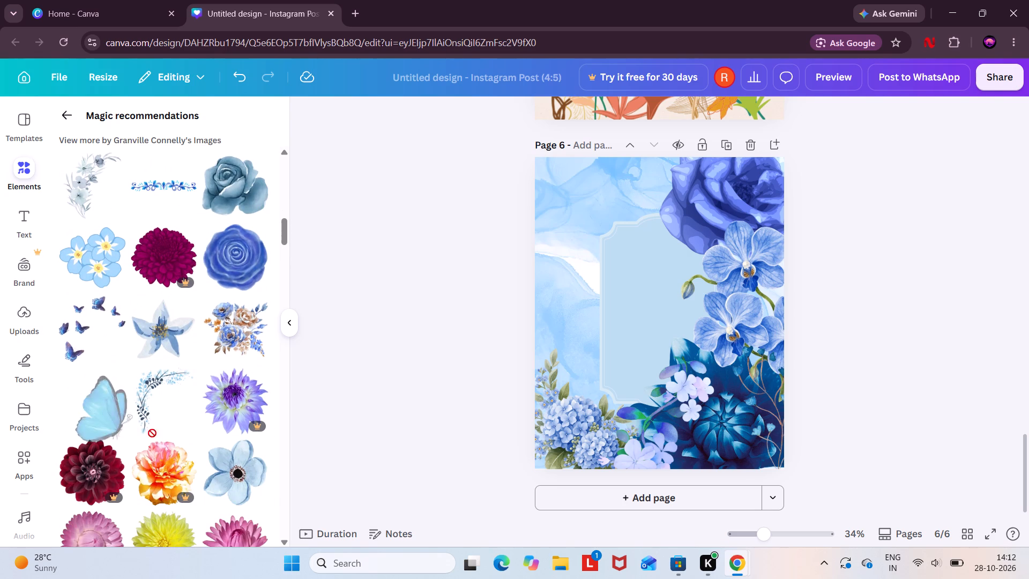
pyautogui.moveTo(152, 433); pyautogui.dragTo(616, 283)
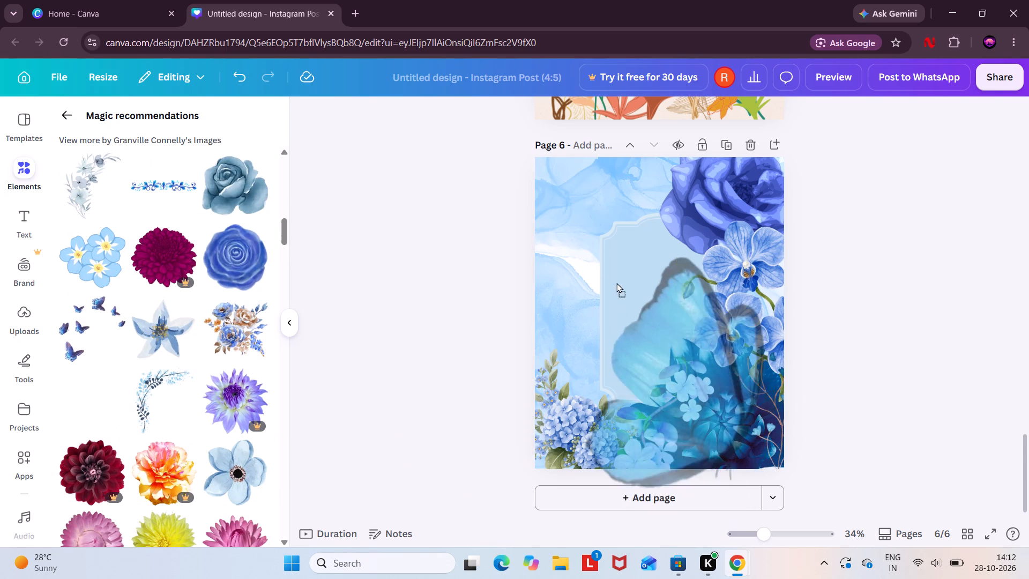
pyautogui.moveTo(616, 283); pyautogui.dragTo(581, 220)
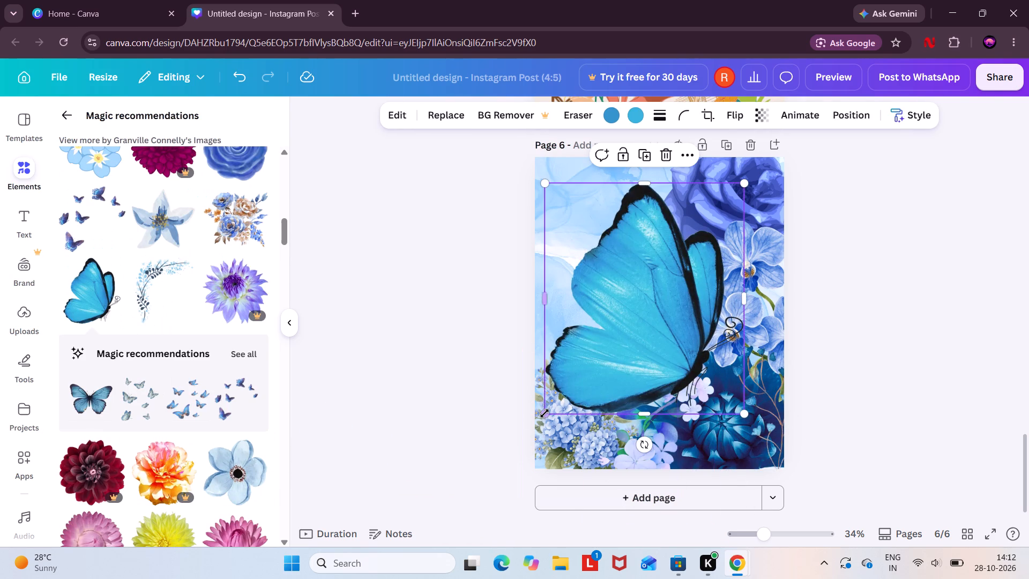
pyautogui.moveTo(545, 413); pyautogui.dragTo(649, 224)
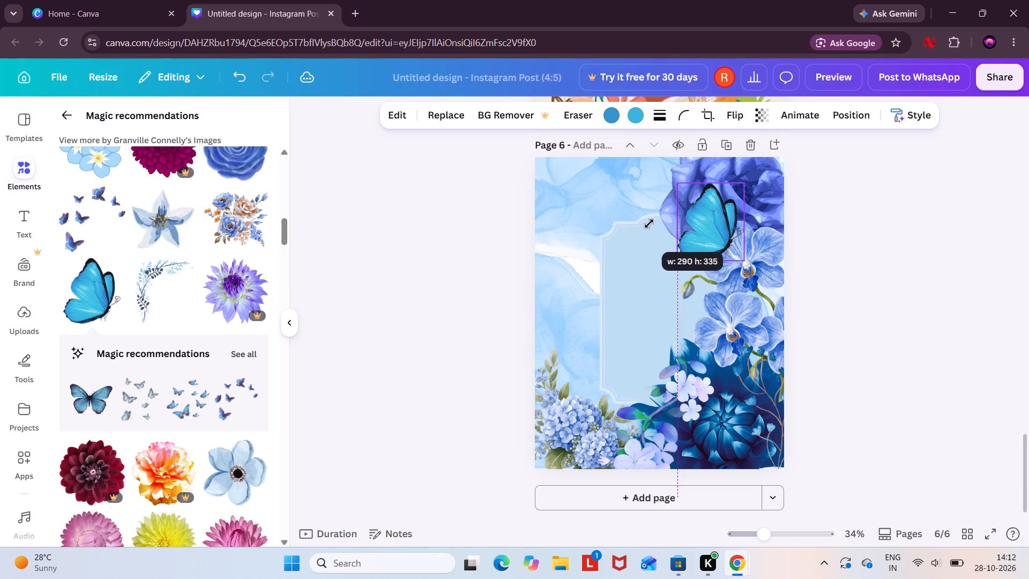
pyautogui.moveTo(649, 224); pyautogui.dragTo(662, 216)
# Shrink the bright blue butterfly further and place it on the upper orchid bloom, just below the large rose.
pyautogui.moveTo(711, 206); pyautogui.dragTo(723, 235)
pyautogui.moveTo(704, 270); pyautogui.dragTo(724, 250)
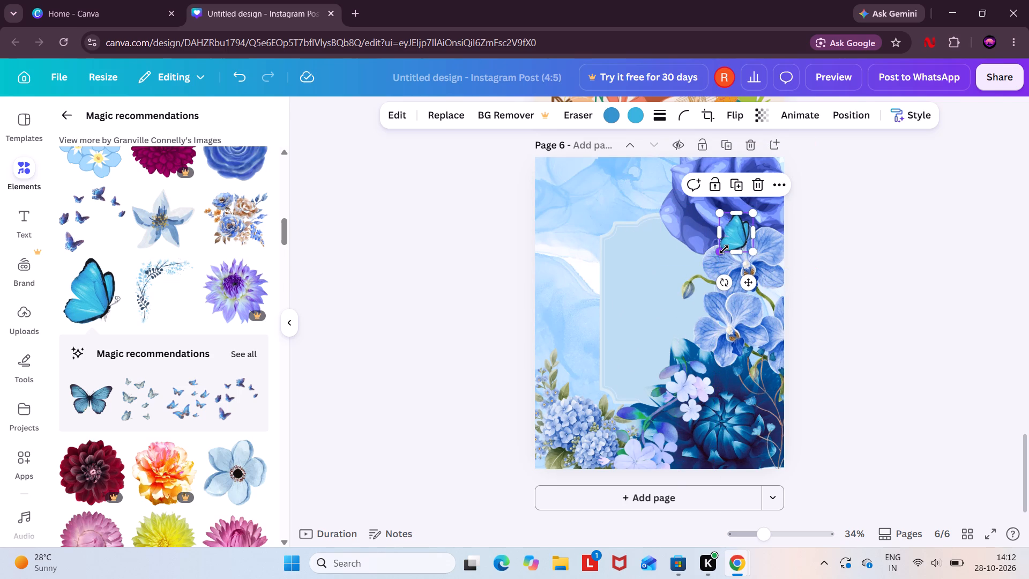
pyautogui.moveTo(727, 228); pyautogui.dragTo(730, 251)
pyautogui.click(496, 280)
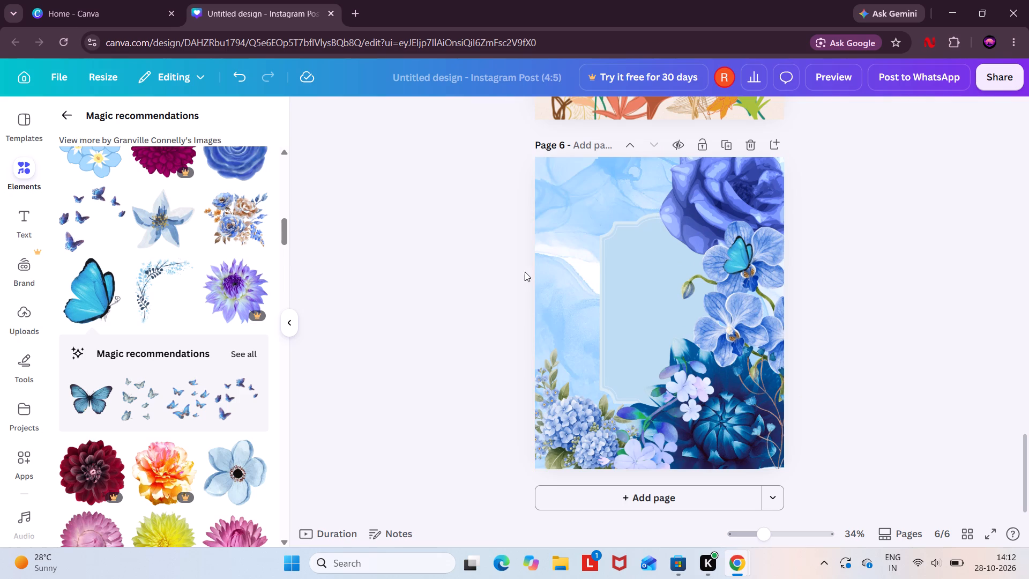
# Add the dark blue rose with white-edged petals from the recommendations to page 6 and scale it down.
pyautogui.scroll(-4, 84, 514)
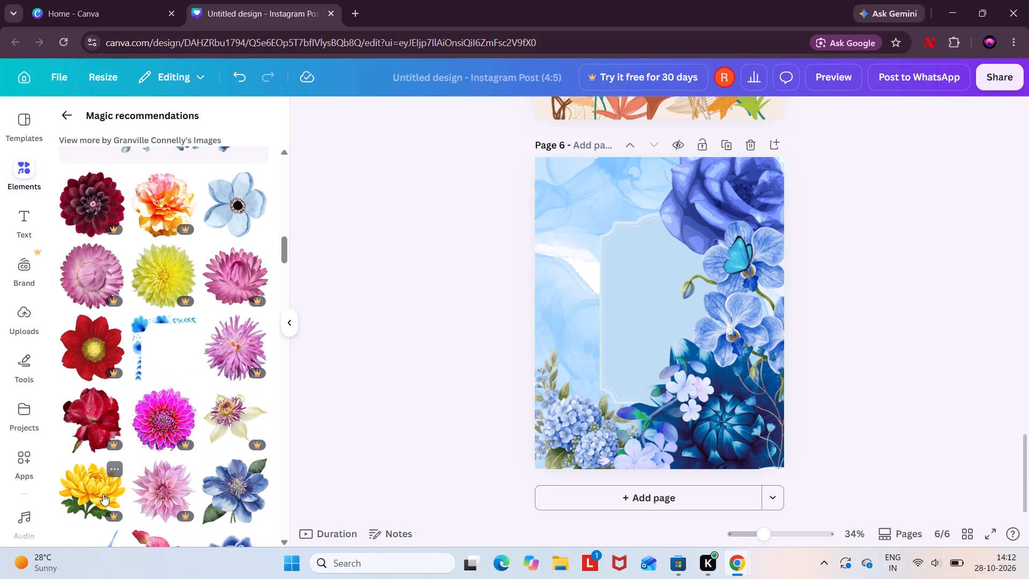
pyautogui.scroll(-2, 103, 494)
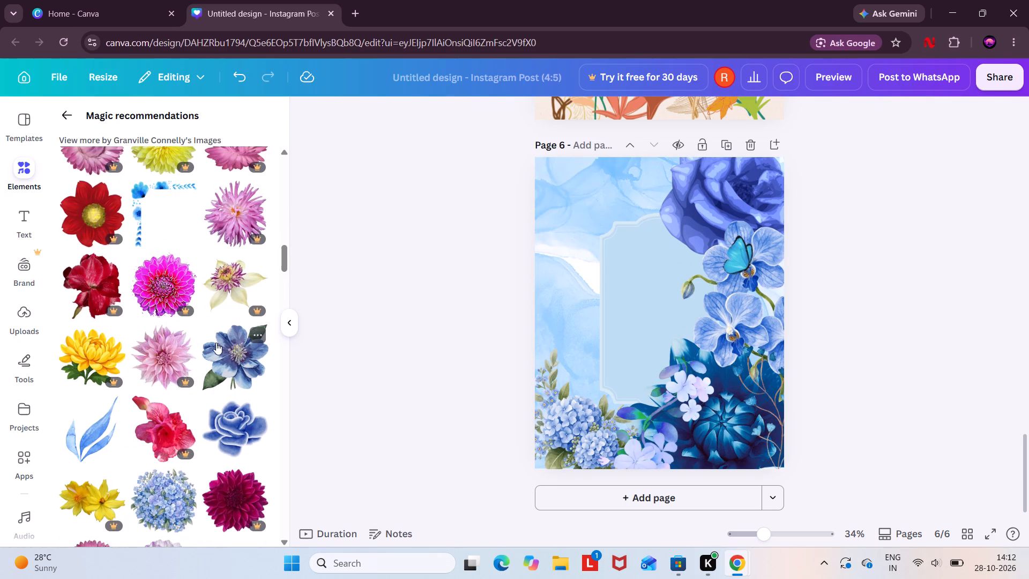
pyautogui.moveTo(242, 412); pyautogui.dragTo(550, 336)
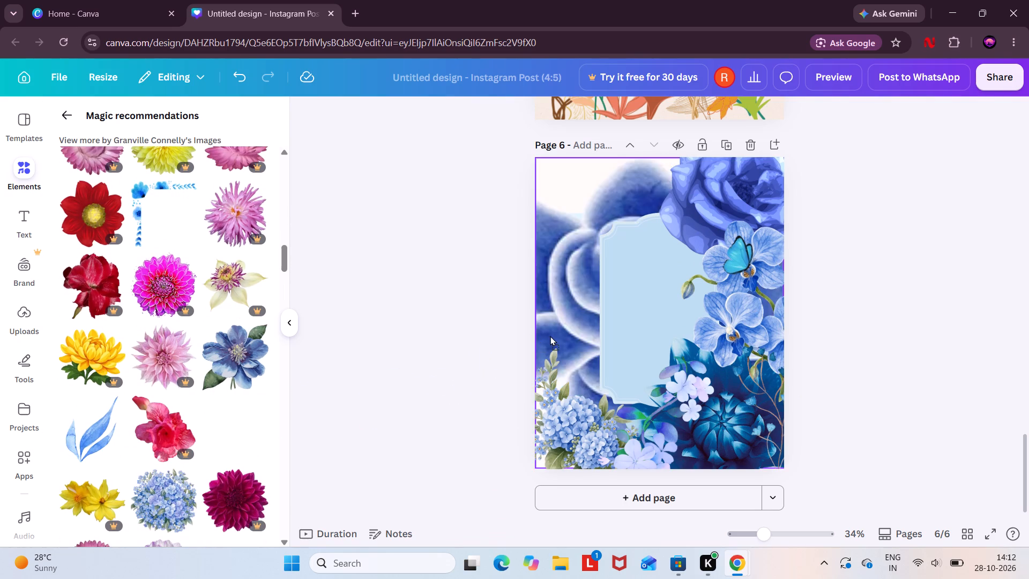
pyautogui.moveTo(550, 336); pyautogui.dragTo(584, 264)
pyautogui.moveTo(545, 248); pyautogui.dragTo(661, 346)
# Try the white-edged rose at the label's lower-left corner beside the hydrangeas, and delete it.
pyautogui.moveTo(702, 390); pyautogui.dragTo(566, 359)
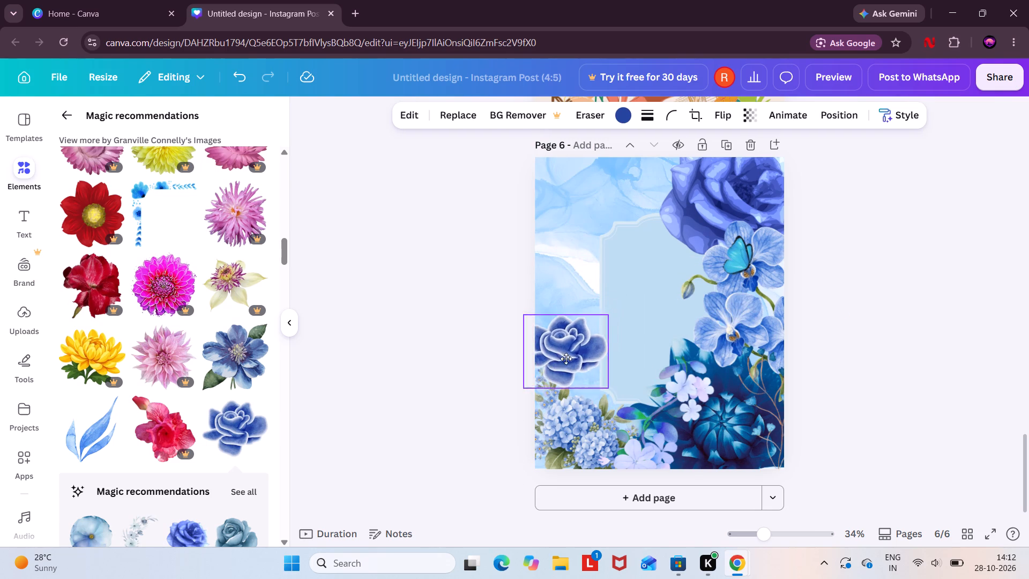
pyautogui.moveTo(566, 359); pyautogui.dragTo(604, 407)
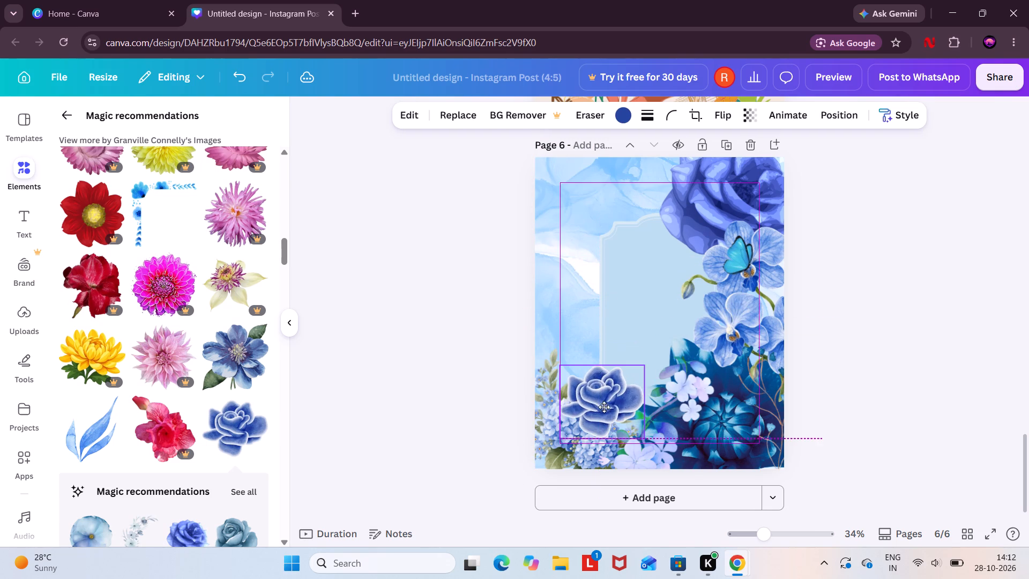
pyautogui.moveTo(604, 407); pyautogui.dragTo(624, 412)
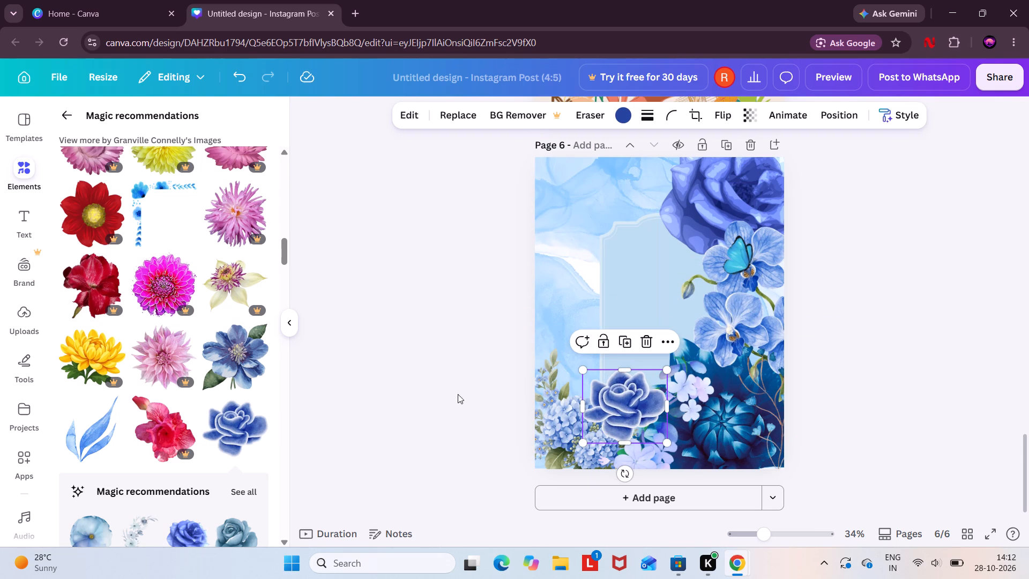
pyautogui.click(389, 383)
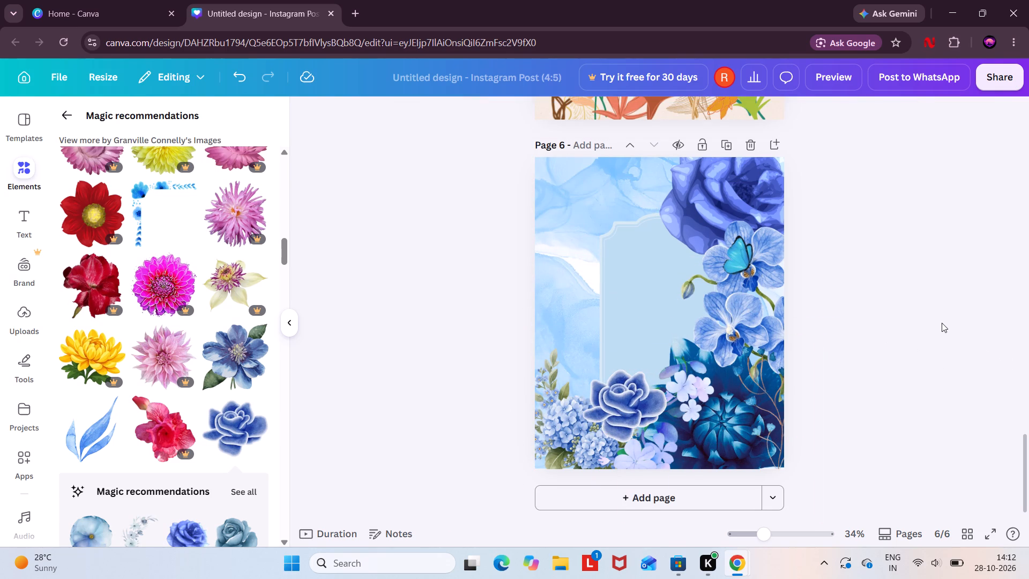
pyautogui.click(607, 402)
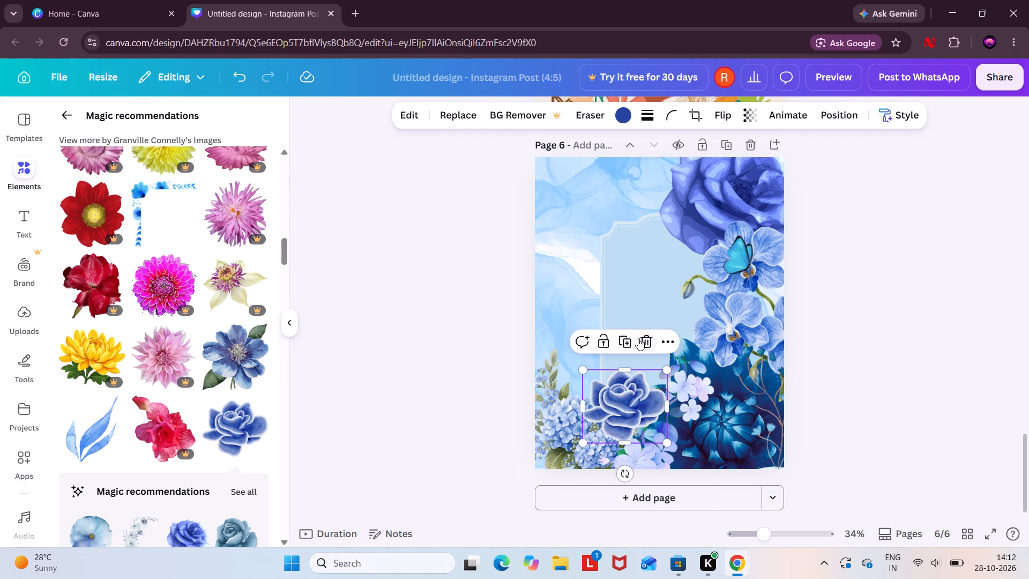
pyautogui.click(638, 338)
# Add the blue watercolour leaf sprig from the recommendations to page 6 and scale it down to about a third.
pyautogui.scroll(-3, 243, 392)
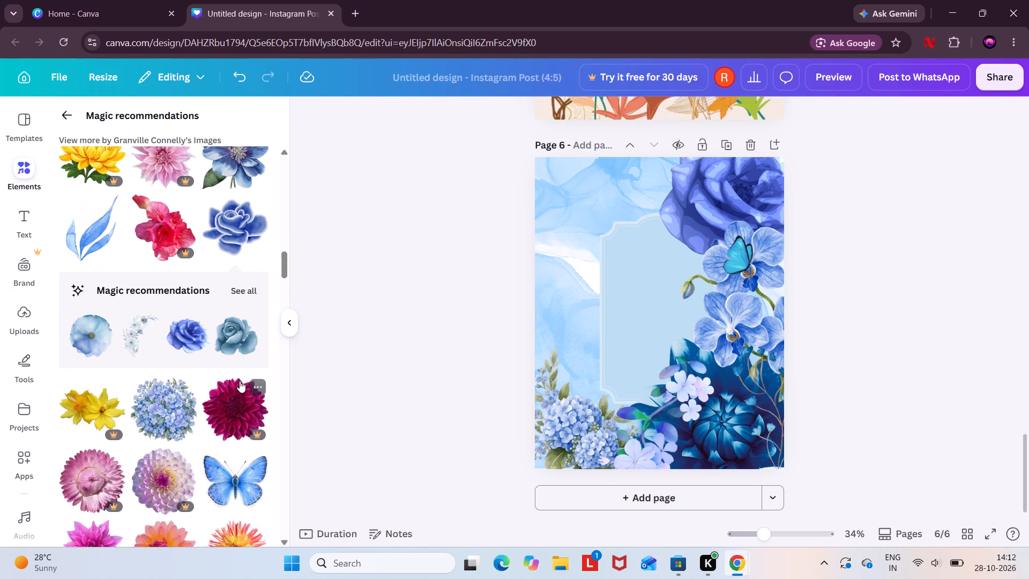
pyautogui.moveTo(98, 228); pyautogui.dragTo(588, 411)
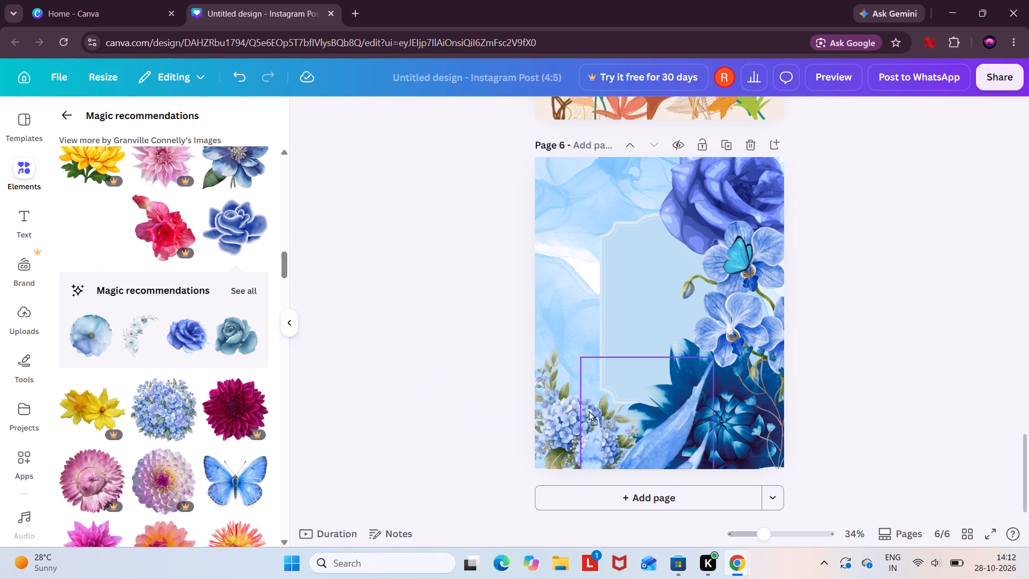
pyautogui.moveTo(588, 411); pyautogui.dragTo(603, 204)
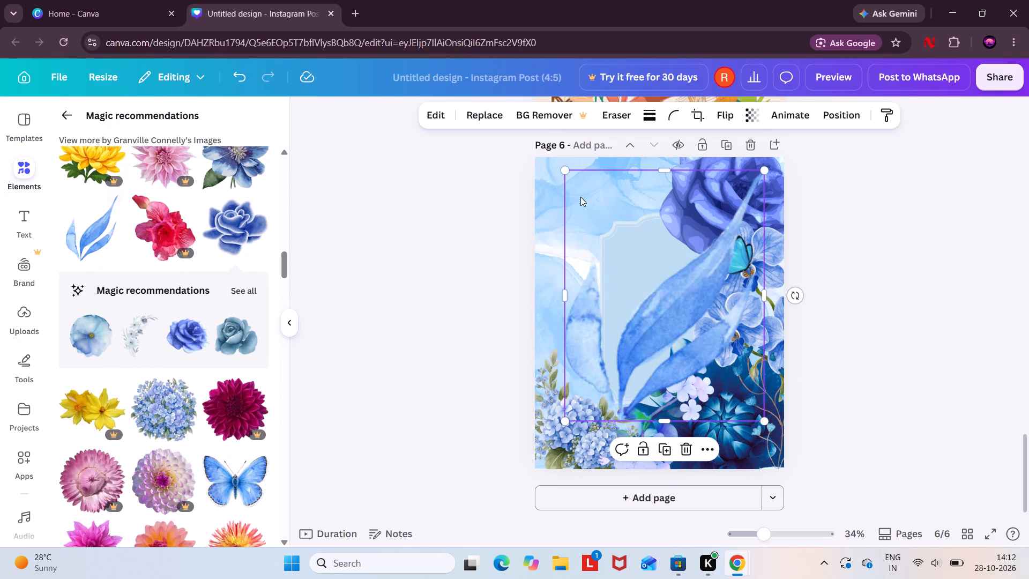
pyautogui.moveTo(562, 167); pyautogui.dragTo(678, 344)
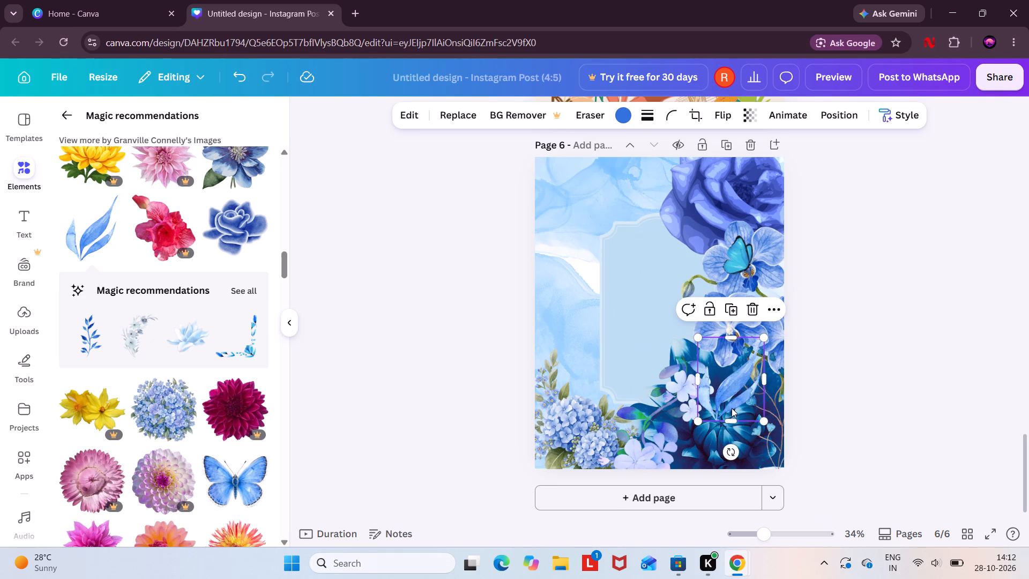
# Place the blue leaf sprig over the label's lower-left corner, between the hydrangeas and the small pale blue flowers.
pyautogui.moveTo(731, 406); pyautogui.dragTo(603, 391)
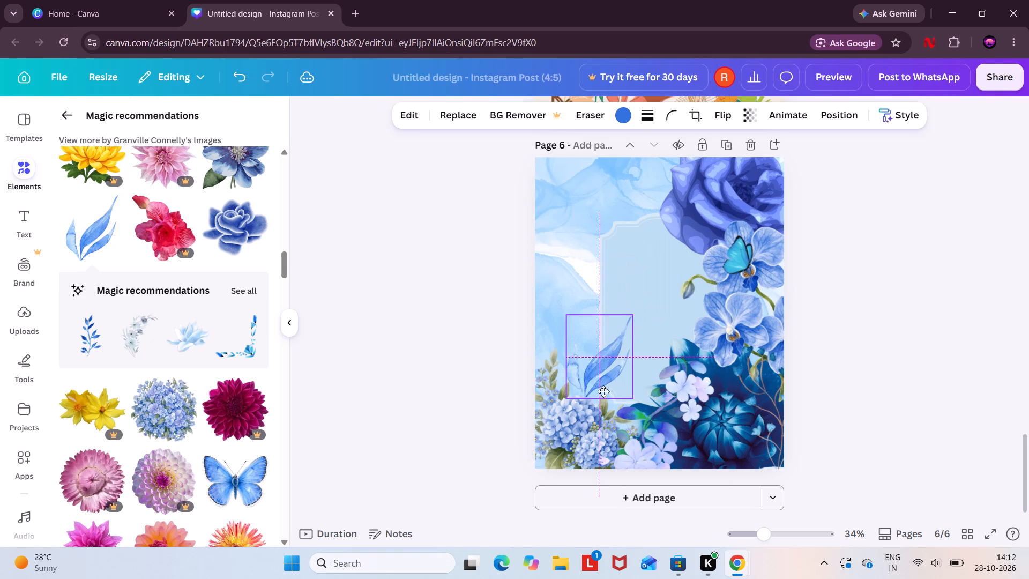
pyautogui.moveTo(603, 391); pyautogui.dragTo(631, 395)
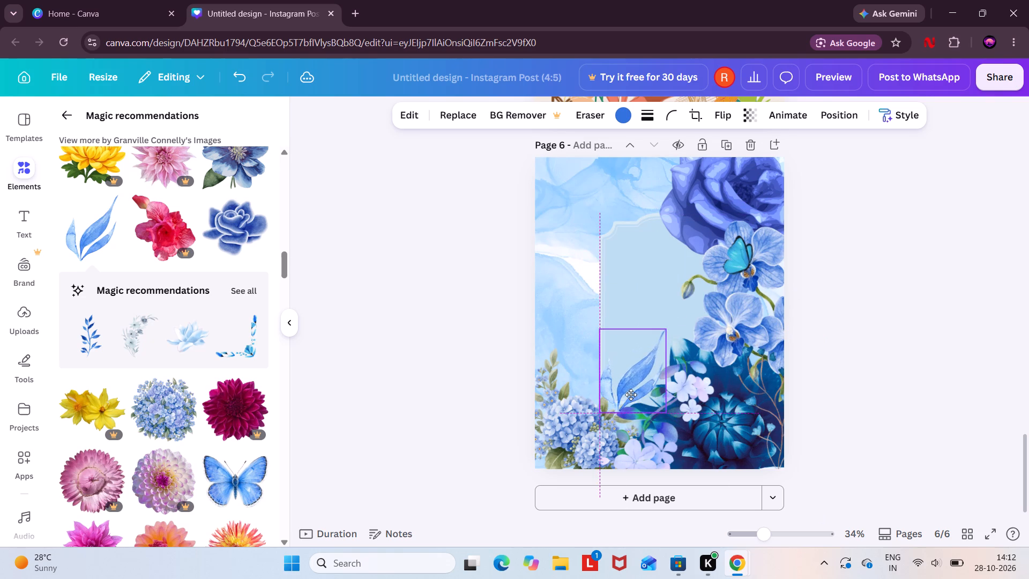
pyautogui.moveTo(631, 395); pyautogui.dragTo(639, 414)
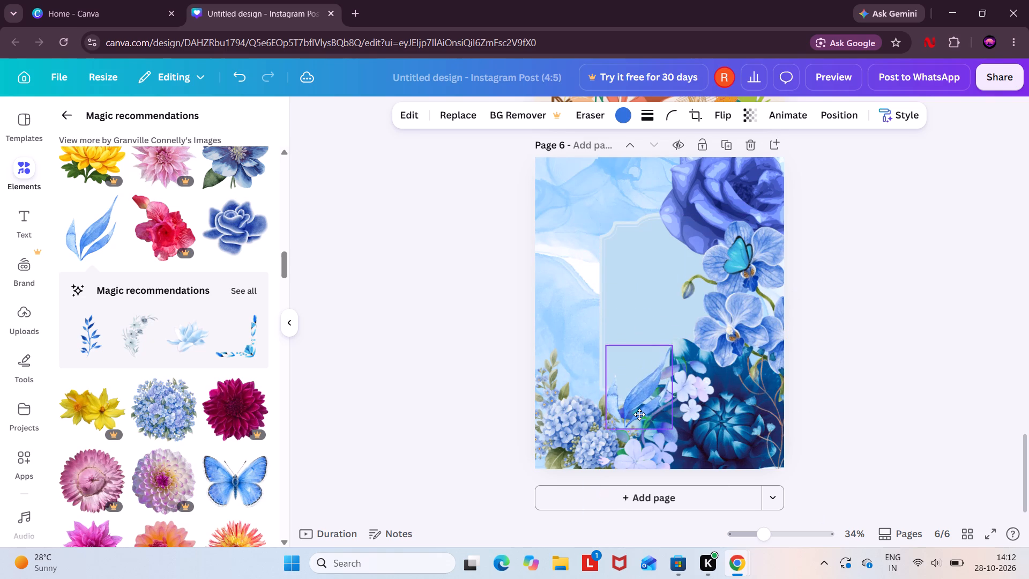
pyautogui.moveTo(639, 414); pyautogui.dragTo(638, 413)
pyautogui.click(407, 389)
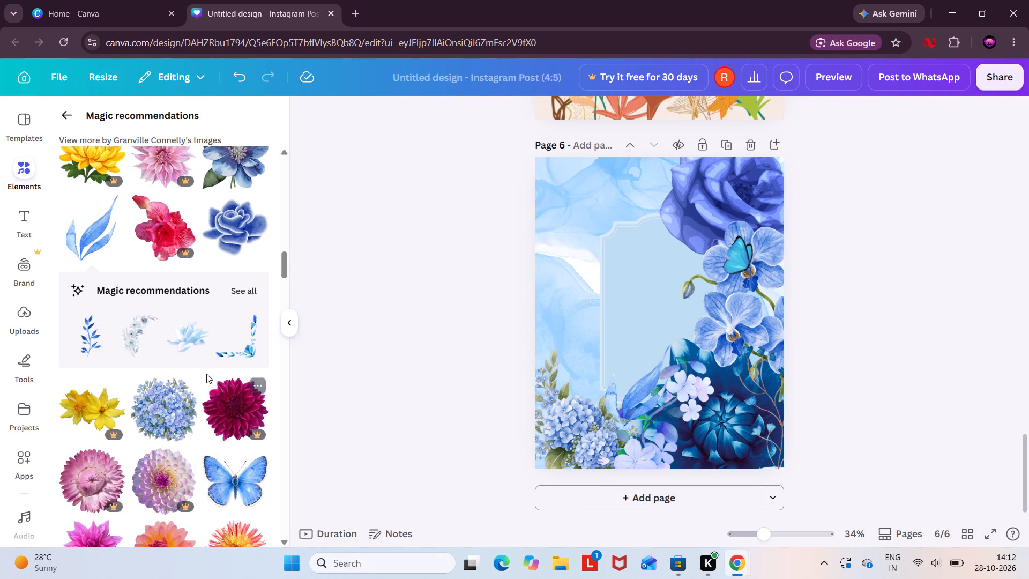
# Add the pale blue lotus from the recommendations, halve its size, tilt it slightly counter-clockwise and place it at the page's top, overlapping the large rose.
pyautogui.moveTo(202, 340); pyautogui.dragTo(606, 222)
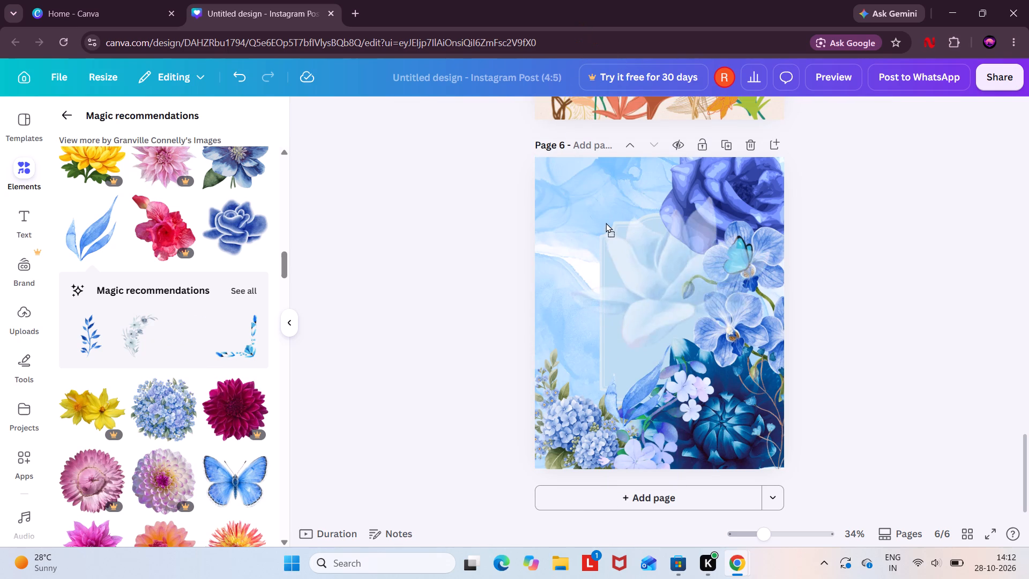
pyautogui.moveTo(606, 222); pyautogui.dragTo(604, 220)
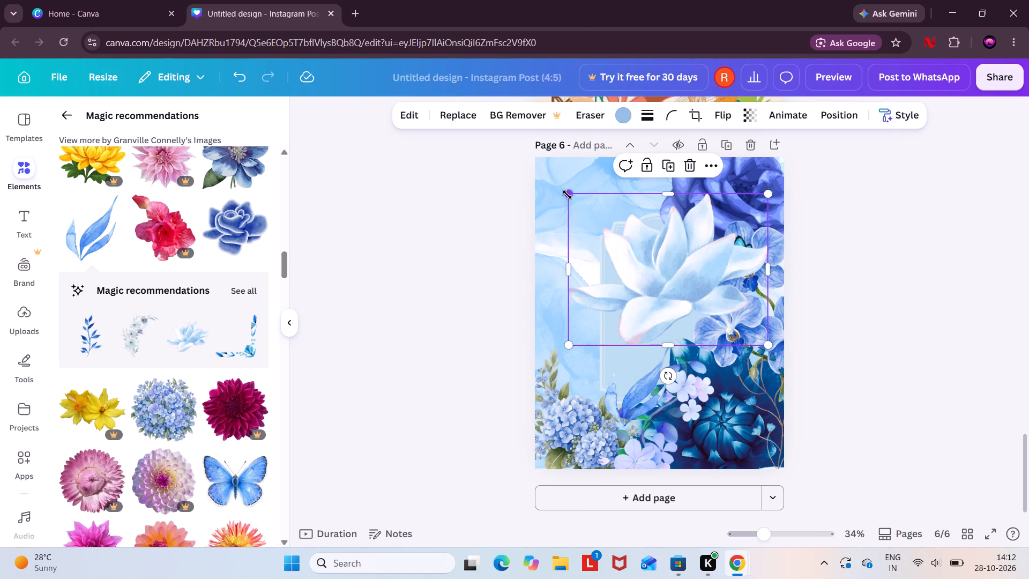
pyautogui.moveTo(567, 195); pyautogui.dragTo(663, 270)
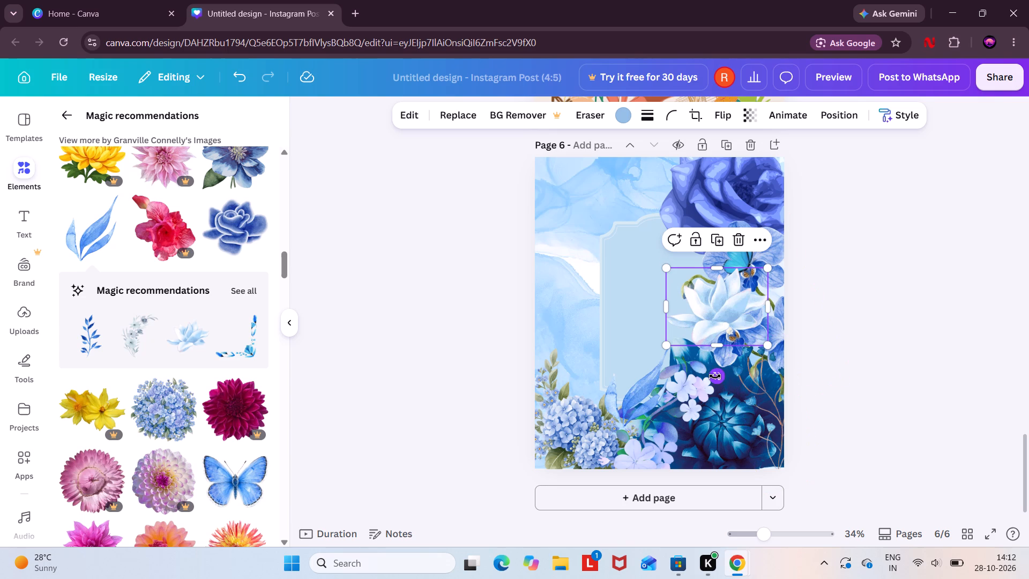
pyautogui.moveTo(715, 376); pyautogui.dragTo(732, 370)
pyautogui.moveTo(729, 324); pyautogui.dragTo(626, 204)
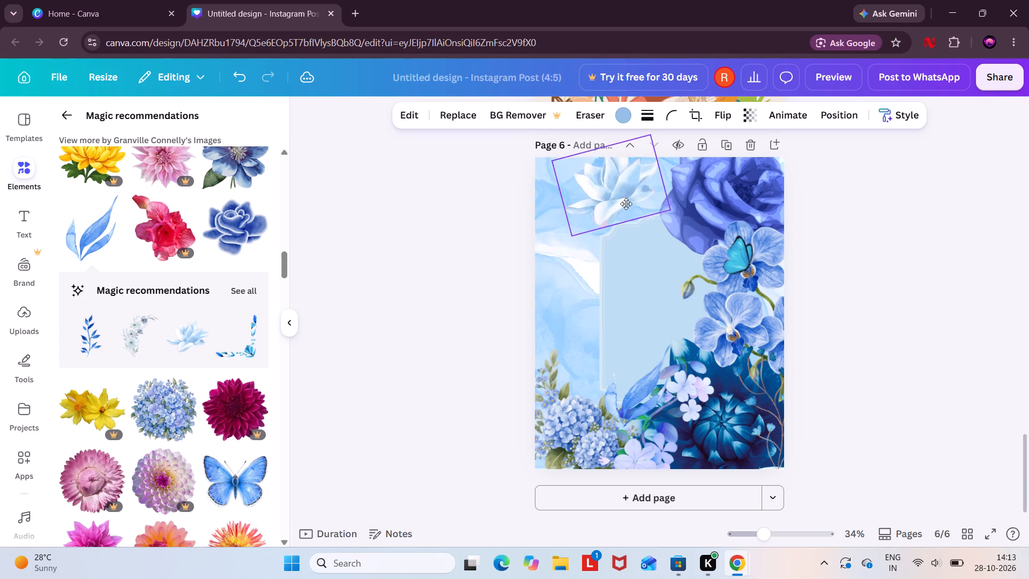
pyautogui.moveTo(626, 204); pyautogui.dragTo(688, 197)
pyautogui.click(411, 289)
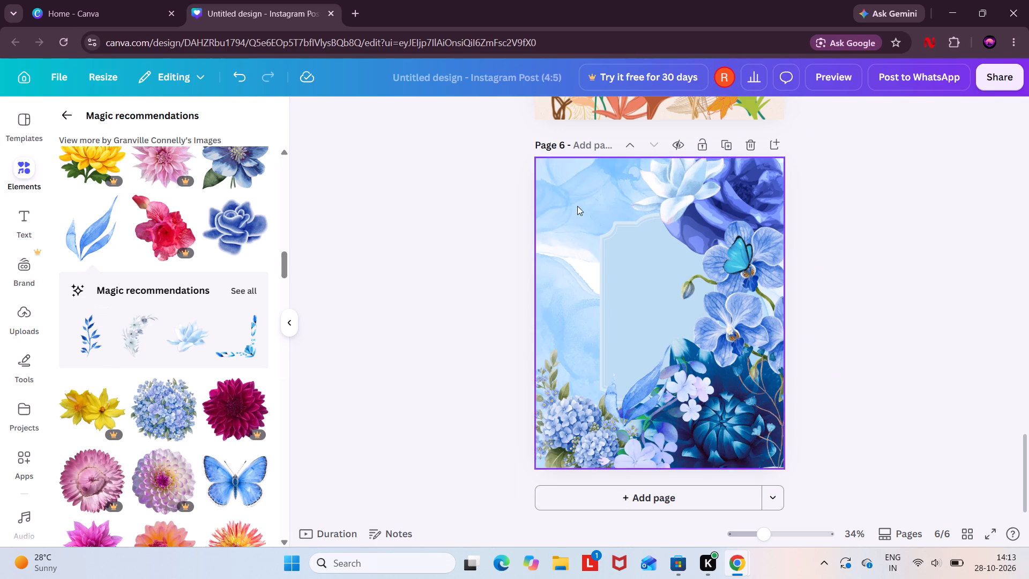
# Shift the ornate label slightly up and to the left on page 6.
pyautogui.moveTo(615, 298); pyautogui.dragTo(607, 290)
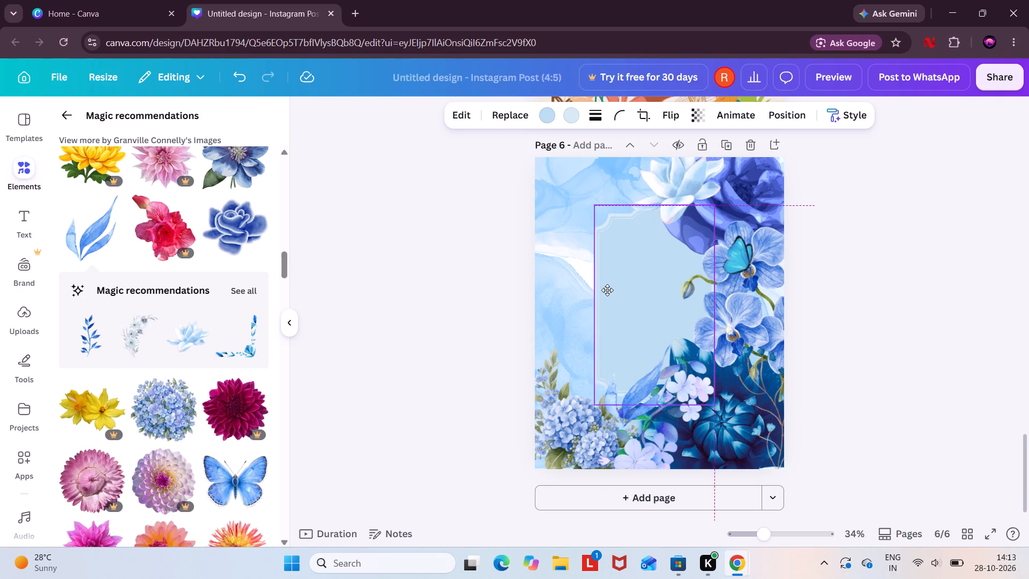
pyautogui.moveTo(607, 290); pyautogui.dragTo(601, 295)
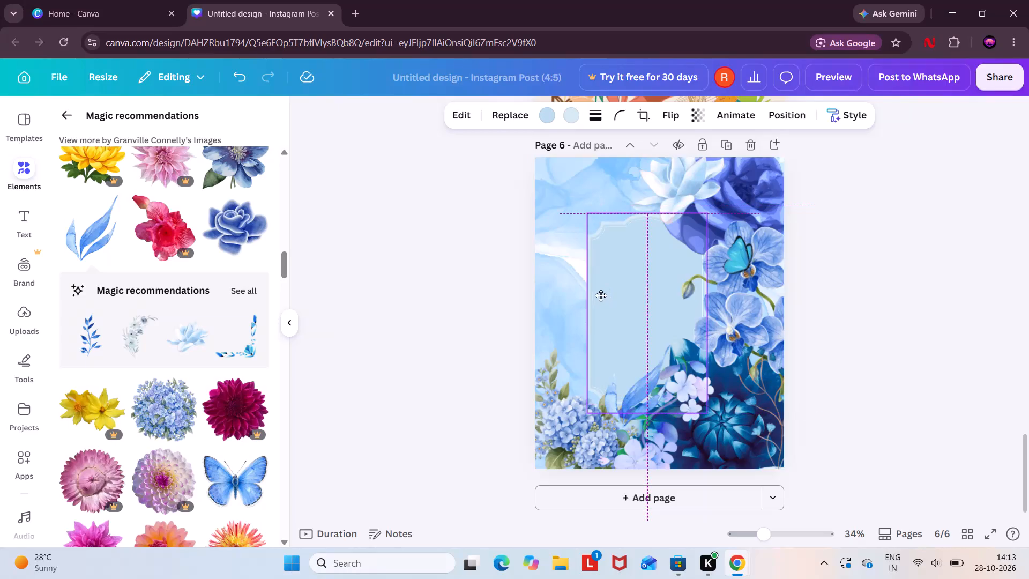
pyautogui.moveTo(601, 295); pyautogui.dragTo(599, 294)
pyautogui.moveTo(599, 294); pyautogui.dragTo(605, 290)
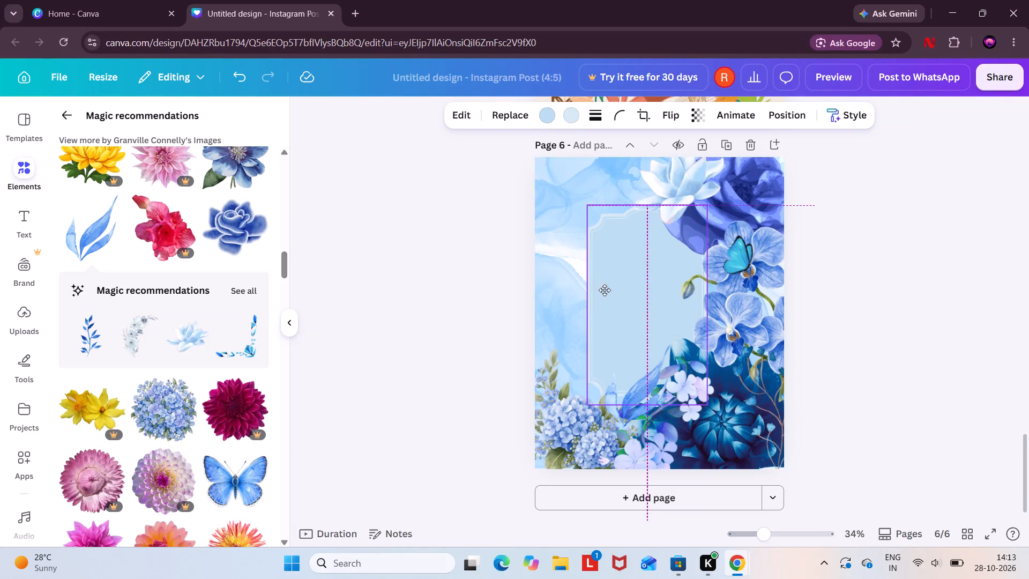
pyautogui.moveTo(605, 290); pyautogui.dragTo(610, 294)
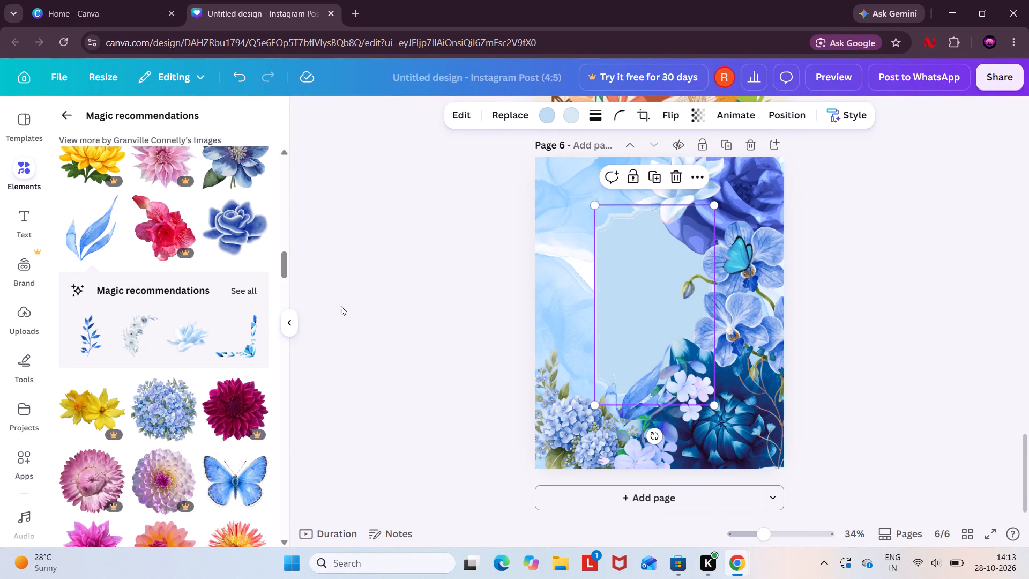
# From the leaf sprig's full recommendations, add the pale grey-white floral crescent to page 6 and scale it down to about half.
pyautogui.scroll(-1, 226, 369)
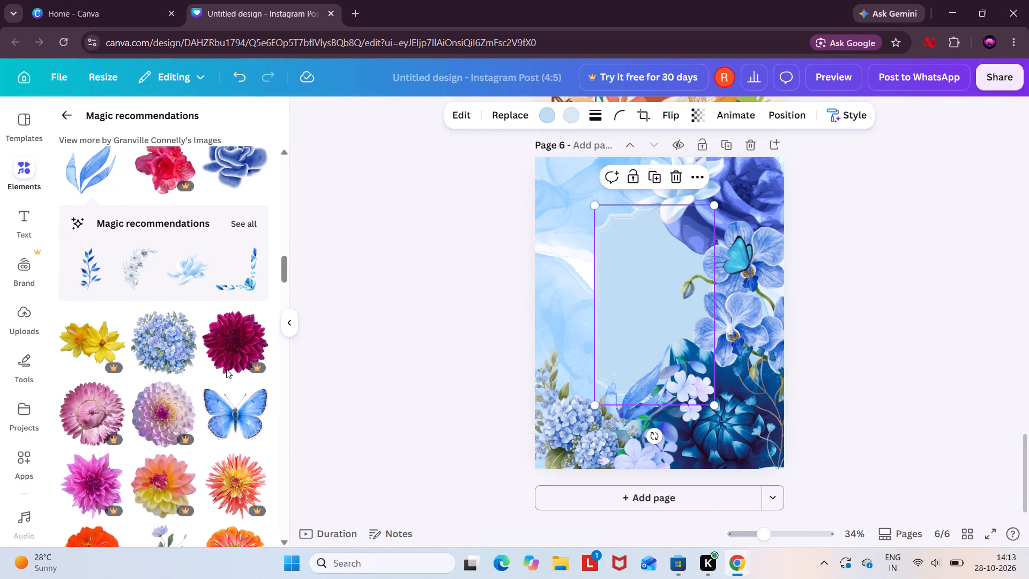
pyautogui.scroll(-4, 226, 369)
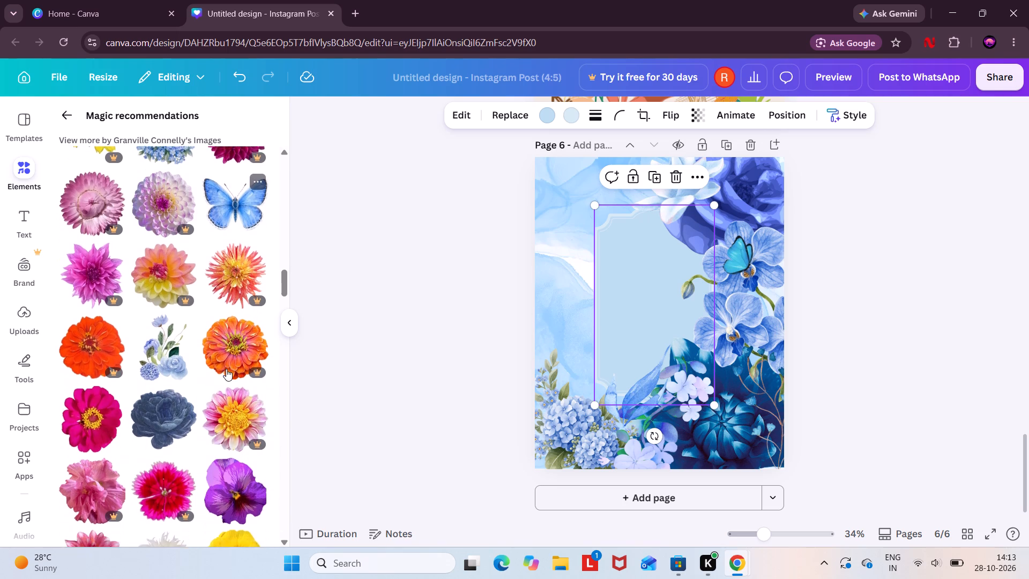
pyautogui.scroll(-1, 226, 369)
pyautogui.scroll(1, 233, 370)
pyautogui.scroll(6, 234, 504)
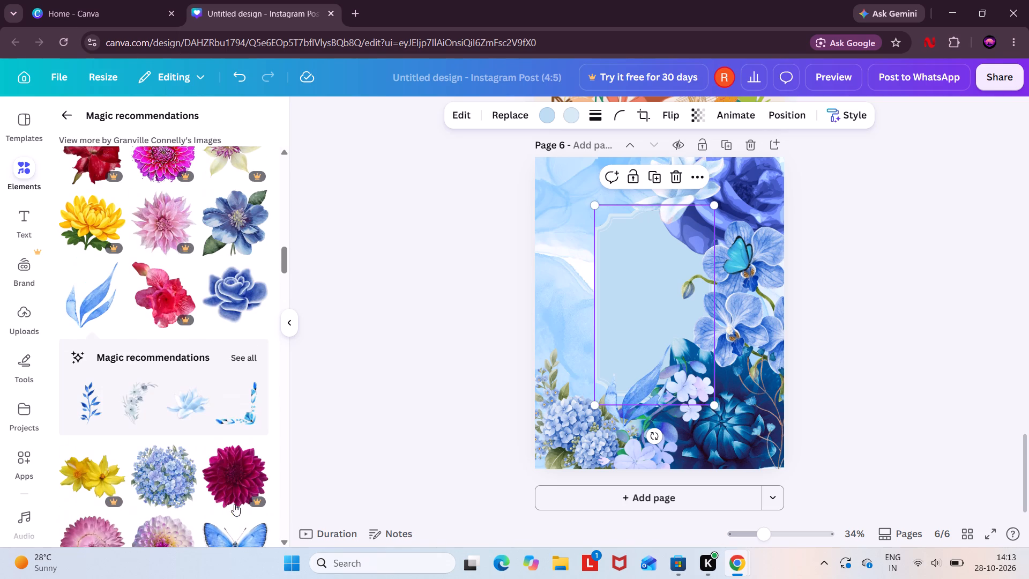
pyautogui.click(245, 356)
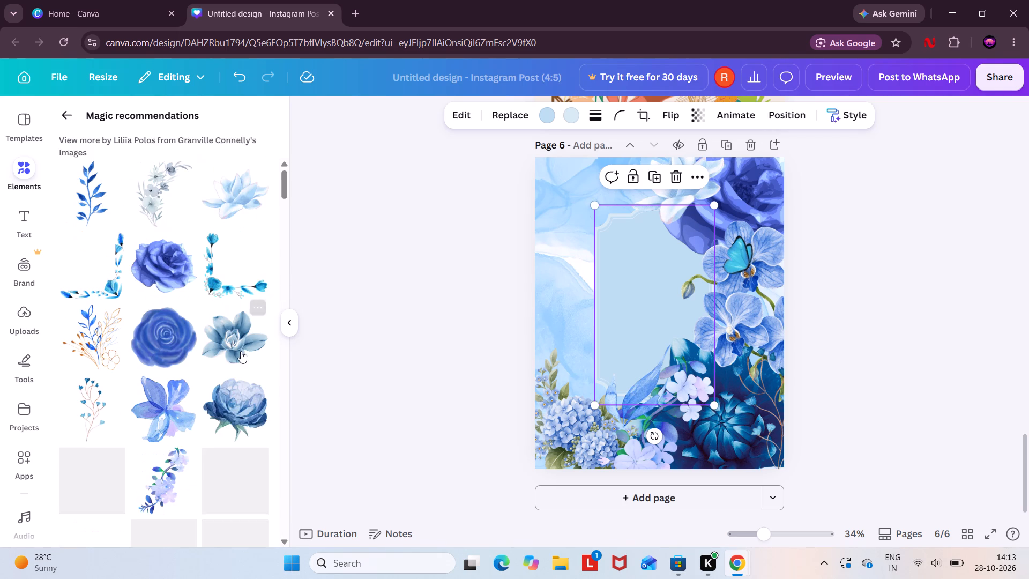
pyautogui.moveTo(156, 177); pyautogui.dragTo(600, 228)
pyautogui.moveTo(581, 198); pyautogui.dragTo(625, 270)
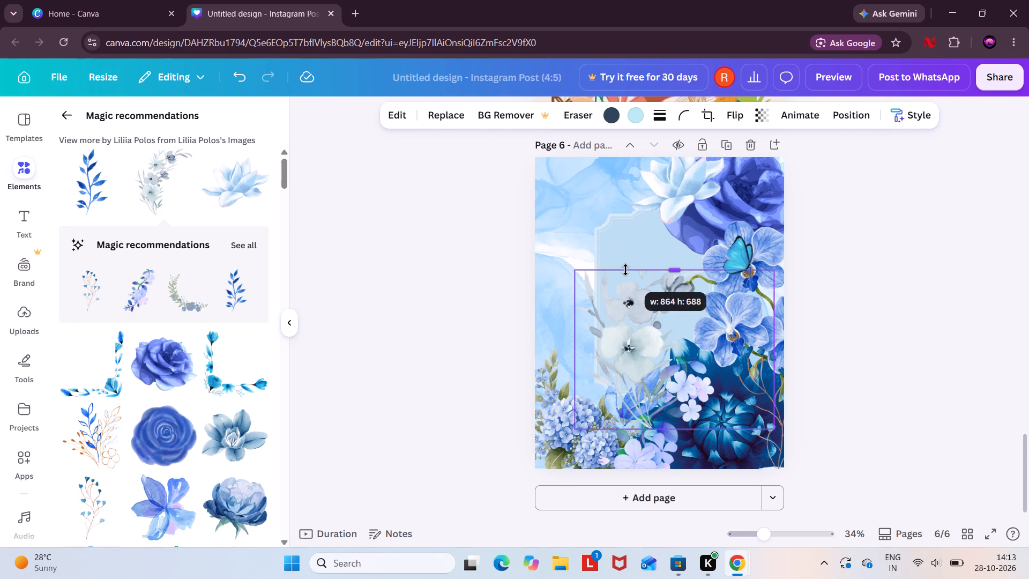
pyautogui.moveTo(625, 270); pyautogui.dragTo(622, 190)
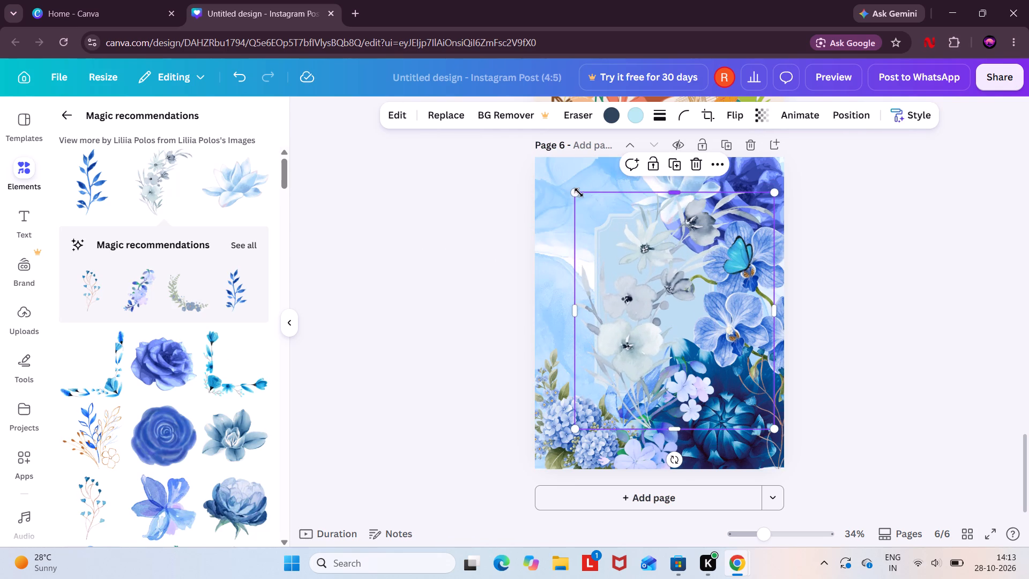
pyautogui.moveTo(578, 192); pyautogui.dragTo(697, 293)
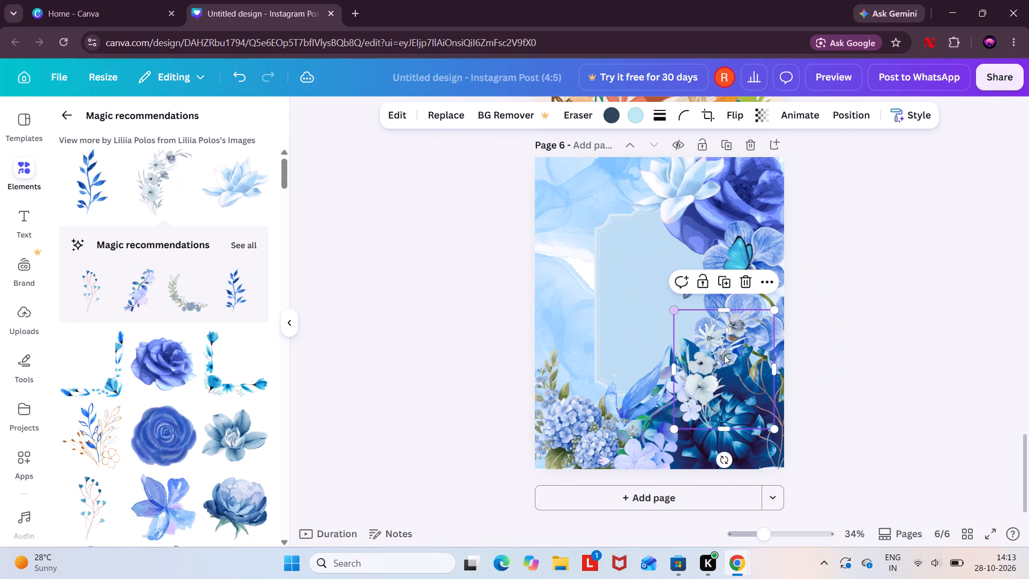
# Place the pale floral crescent over the label's upper-left corner.
pyautogui.moveTo(727, 363); pyautogui.dragTo(605, 257)
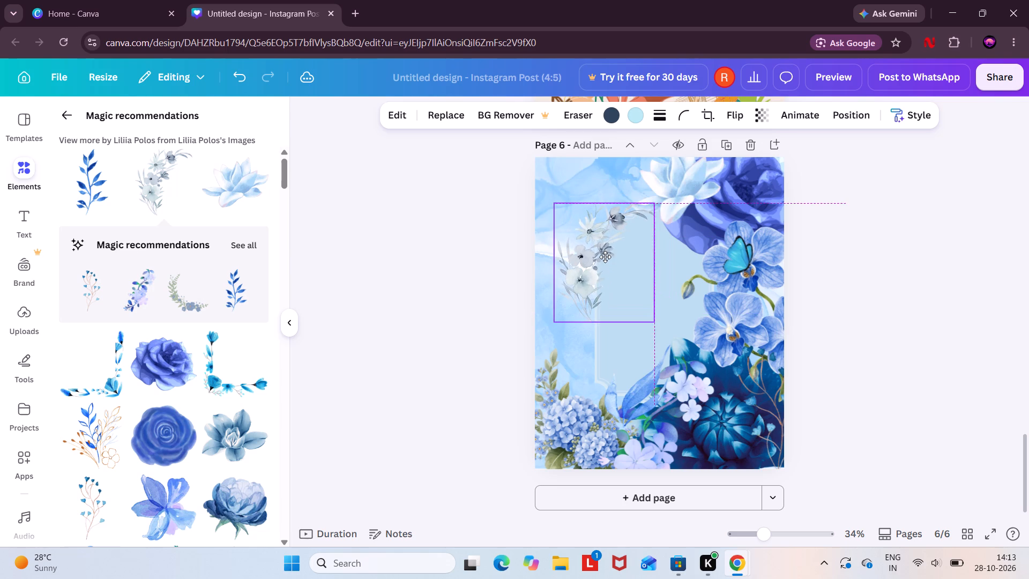
pyautogui.moveTo(605, 257); pyautogui.dragTo(616, 249)
pyautogui.click(465, 239)
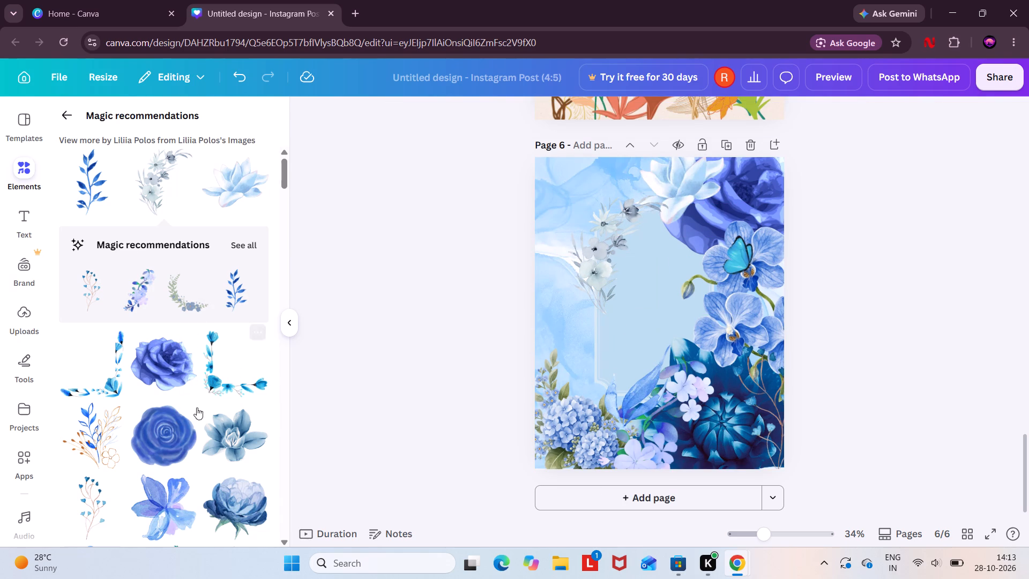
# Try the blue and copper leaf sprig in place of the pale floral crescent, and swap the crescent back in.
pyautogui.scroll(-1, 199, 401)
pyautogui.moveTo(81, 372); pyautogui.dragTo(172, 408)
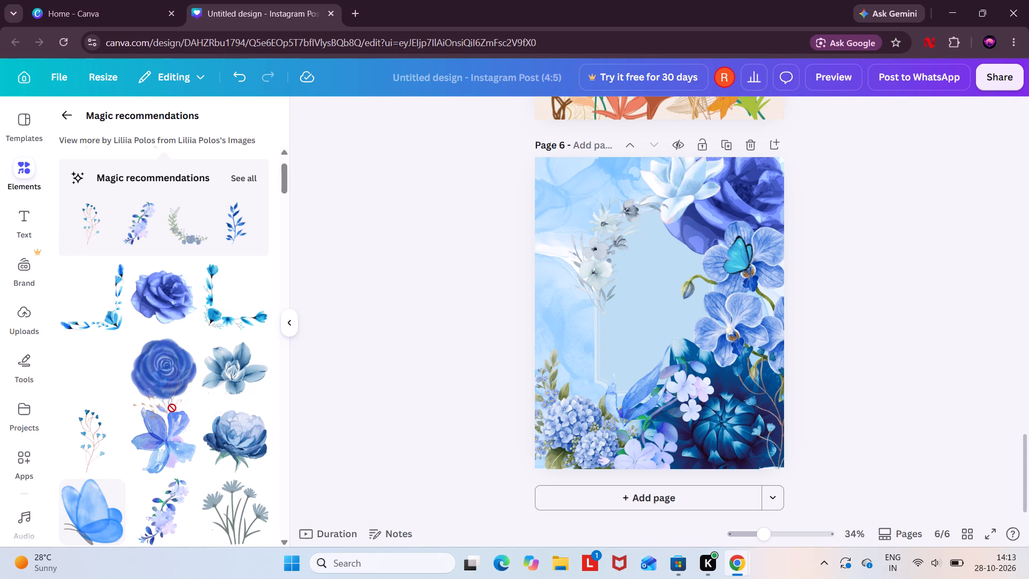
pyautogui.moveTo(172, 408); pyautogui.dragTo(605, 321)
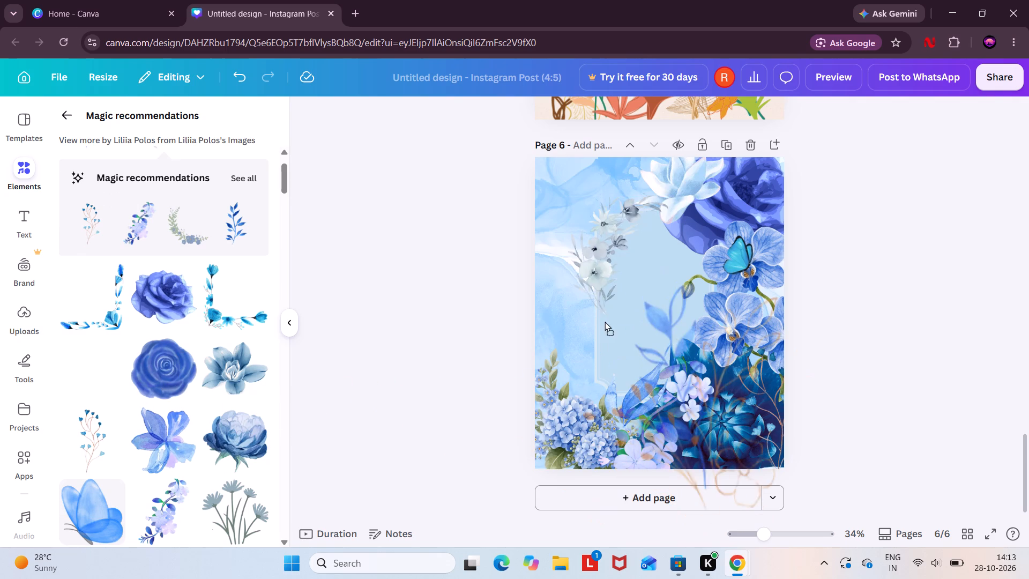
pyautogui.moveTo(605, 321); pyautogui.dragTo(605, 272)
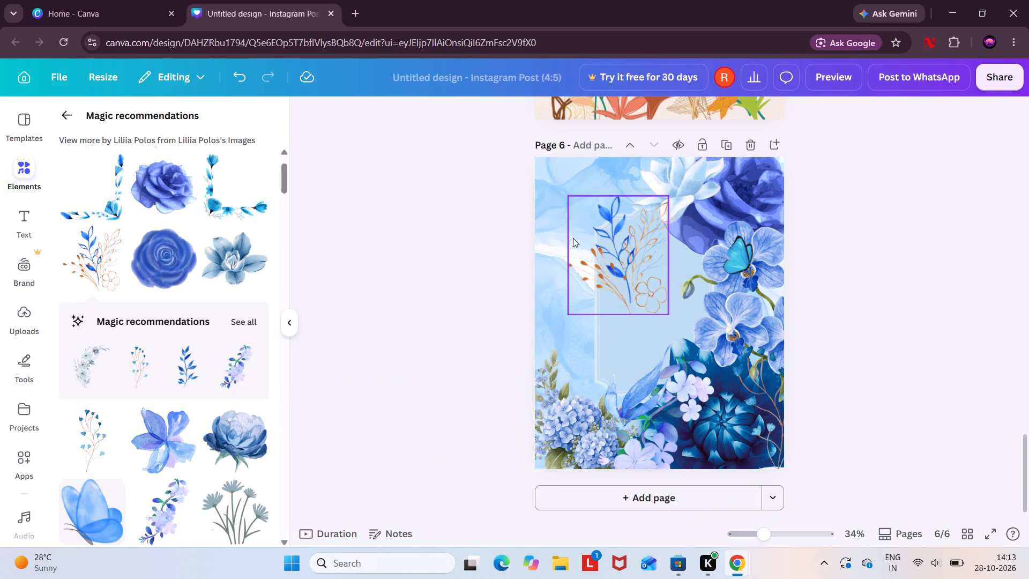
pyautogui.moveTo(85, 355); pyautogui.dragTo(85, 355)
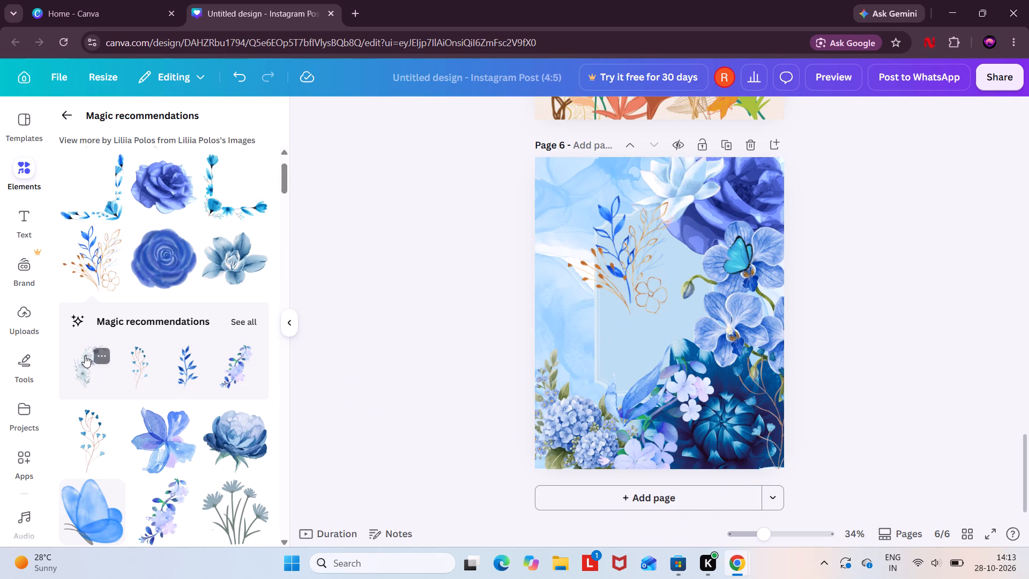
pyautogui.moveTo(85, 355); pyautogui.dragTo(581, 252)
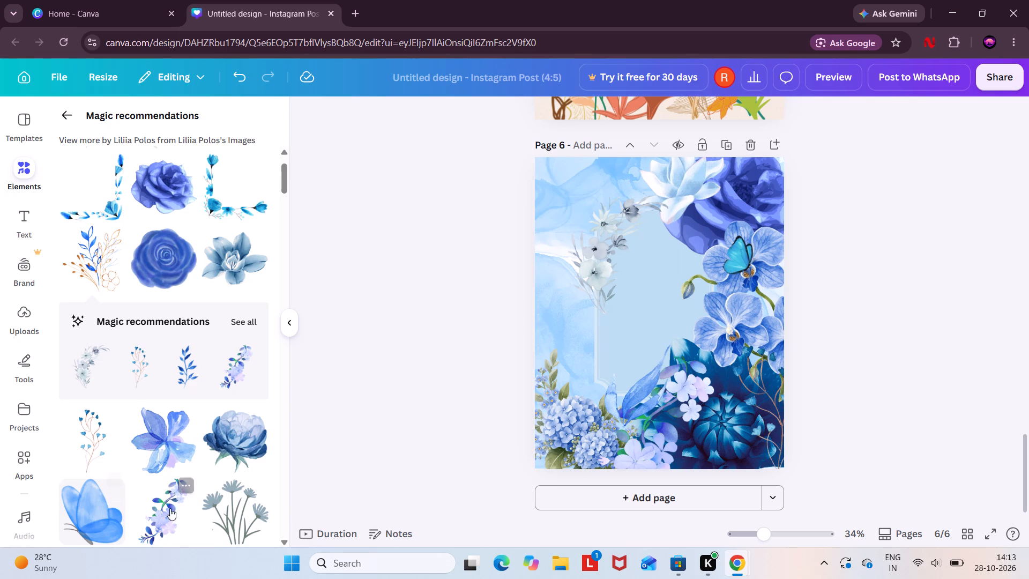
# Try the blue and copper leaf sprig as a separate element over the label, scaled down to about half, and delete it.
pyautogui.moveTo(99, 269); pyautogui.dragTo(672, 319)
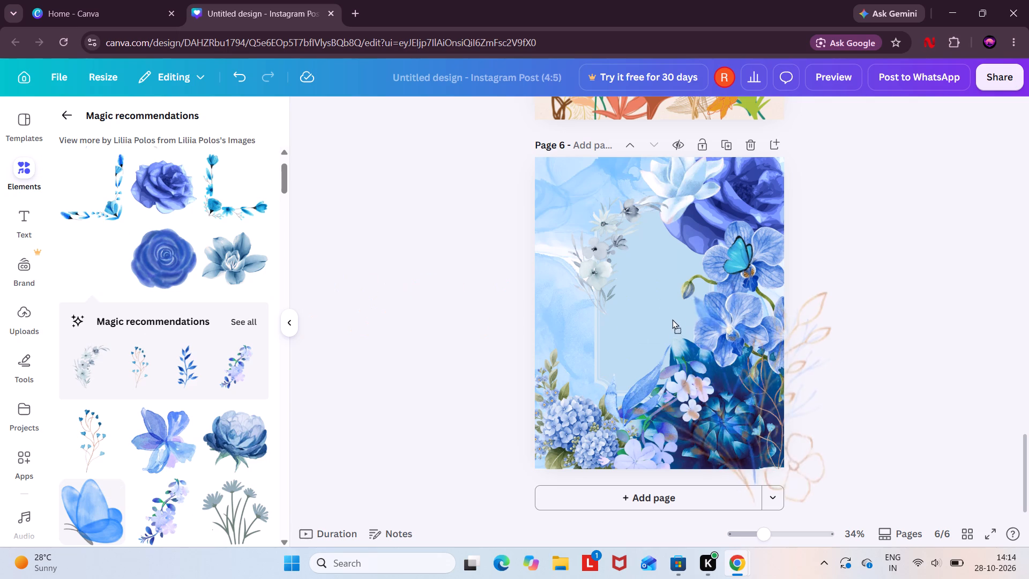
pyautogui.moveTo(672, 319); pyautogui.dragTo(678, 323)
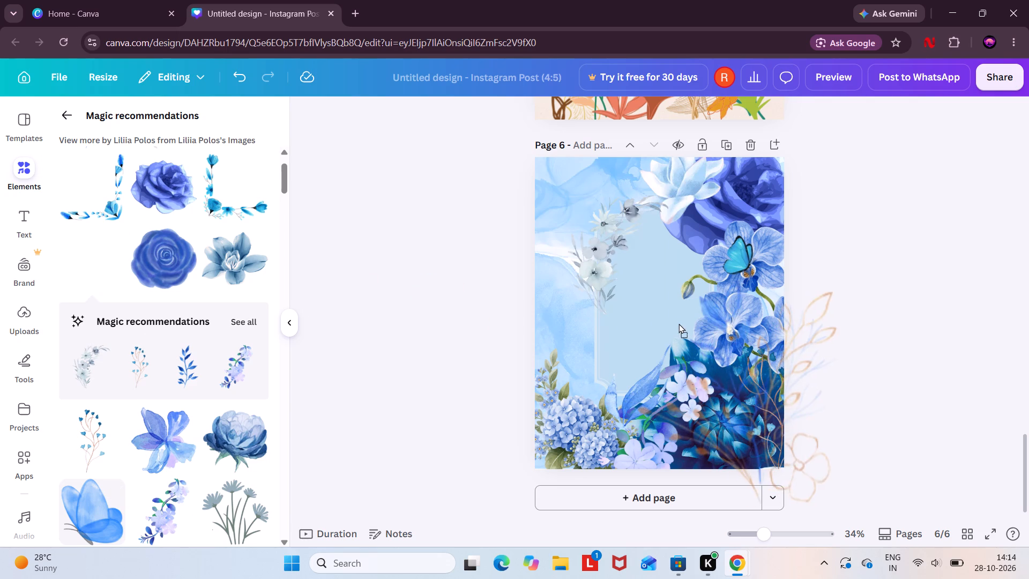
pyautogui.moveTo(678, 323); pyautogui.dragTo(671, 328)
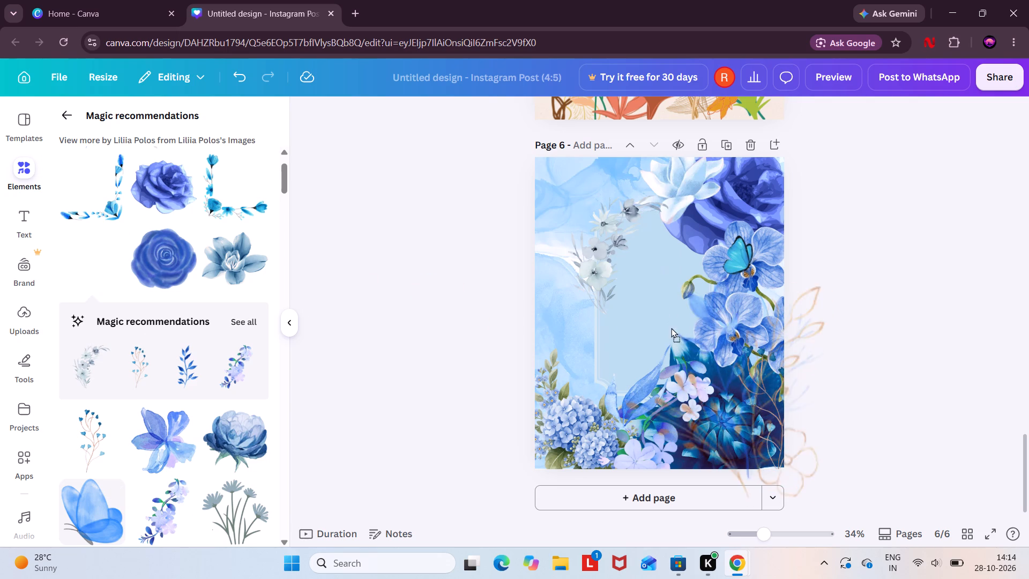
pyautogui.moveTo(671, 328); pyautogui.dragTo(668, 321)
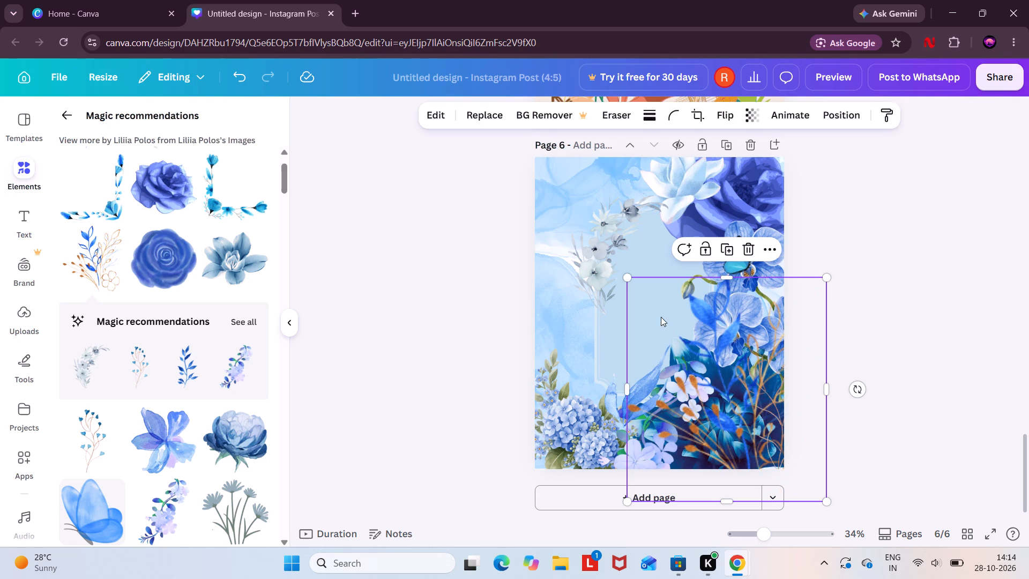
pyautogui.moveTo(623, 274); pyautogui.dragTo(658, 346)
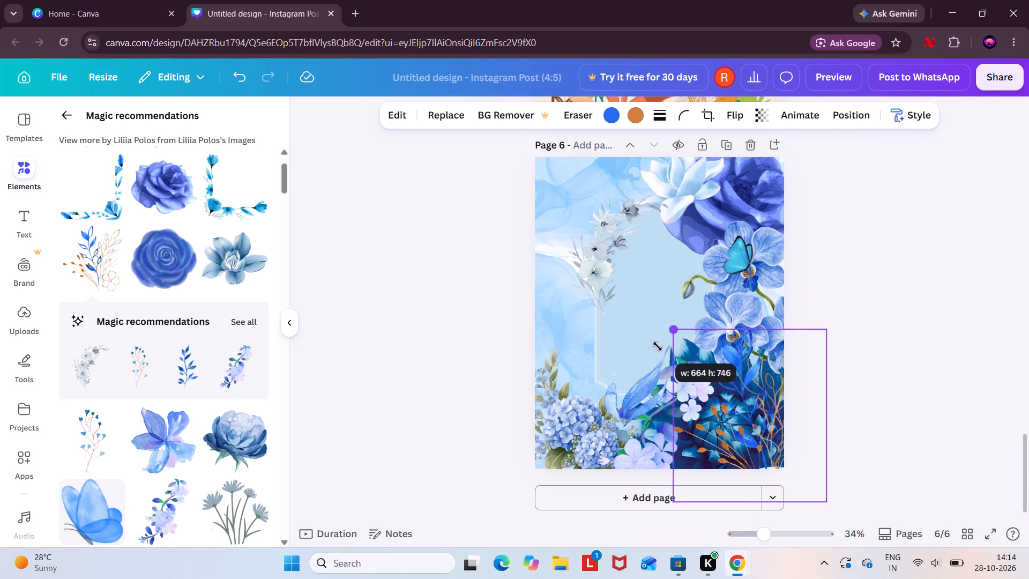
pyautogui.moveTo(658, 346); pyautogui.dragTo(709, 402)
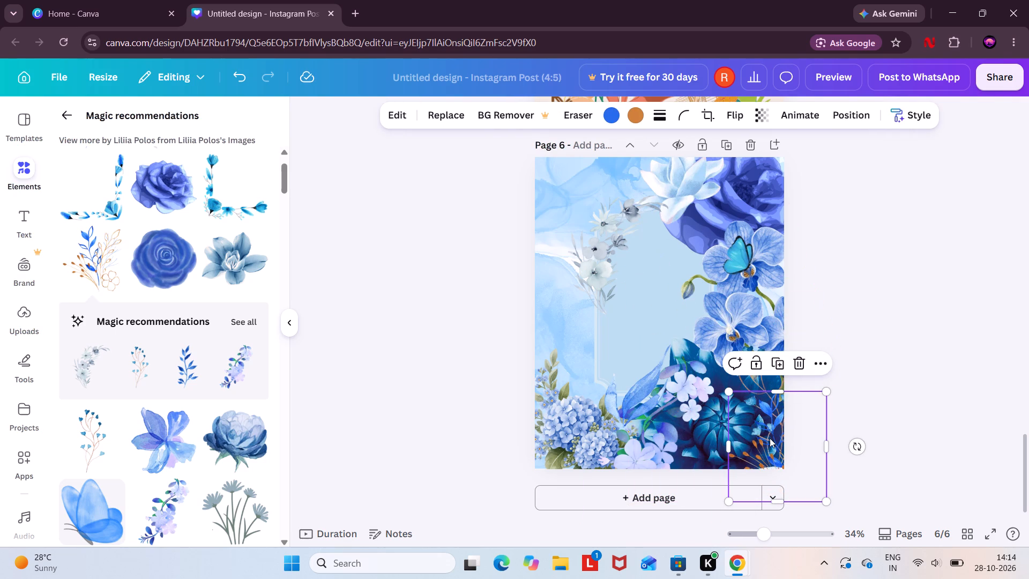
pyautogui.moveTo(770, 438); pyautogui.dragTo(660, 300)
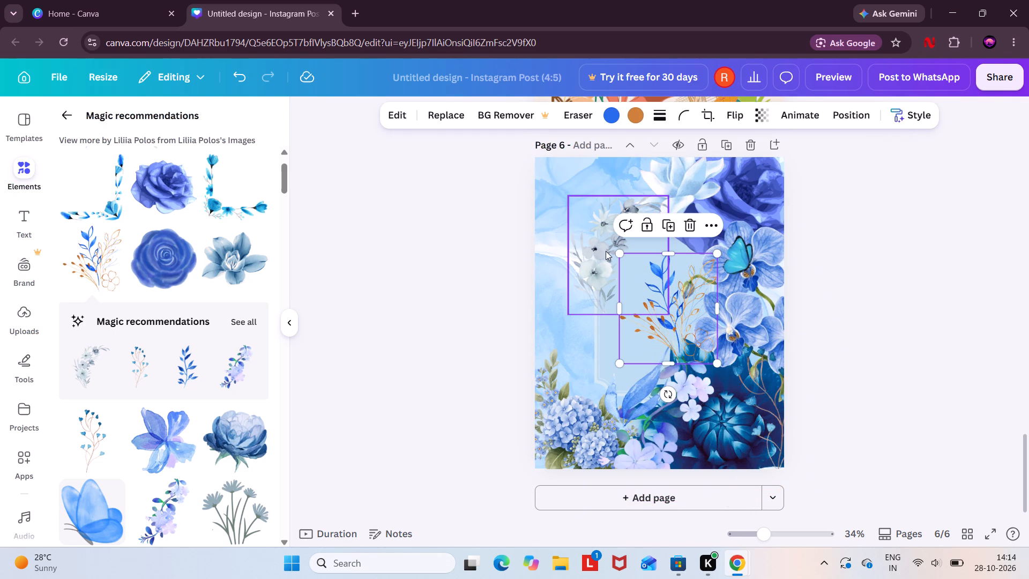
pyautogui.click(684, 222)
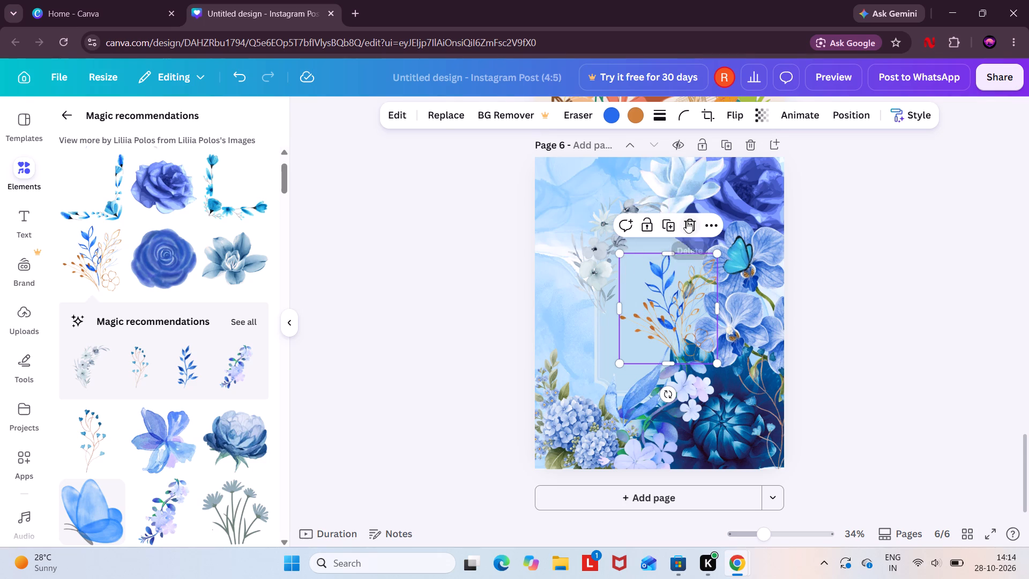
# Open the blue and copper leaf sprig's full recommendations and look through them for another flower or leaf element.
pyautogui.click(244, 320)
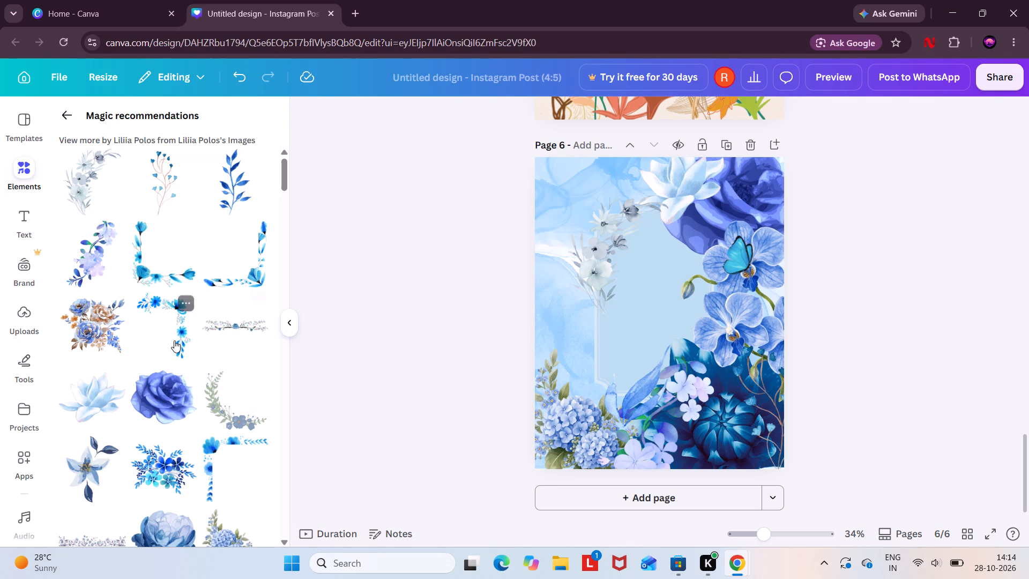
pyautogui.scroll(-4, 188, 338)
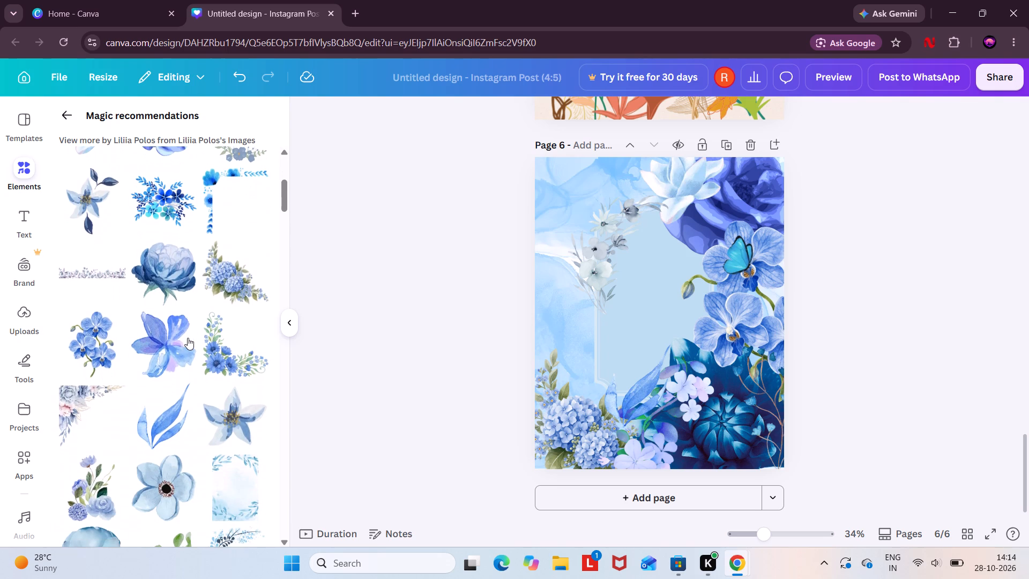
pyautogui.scroll(-3, 188, 338)
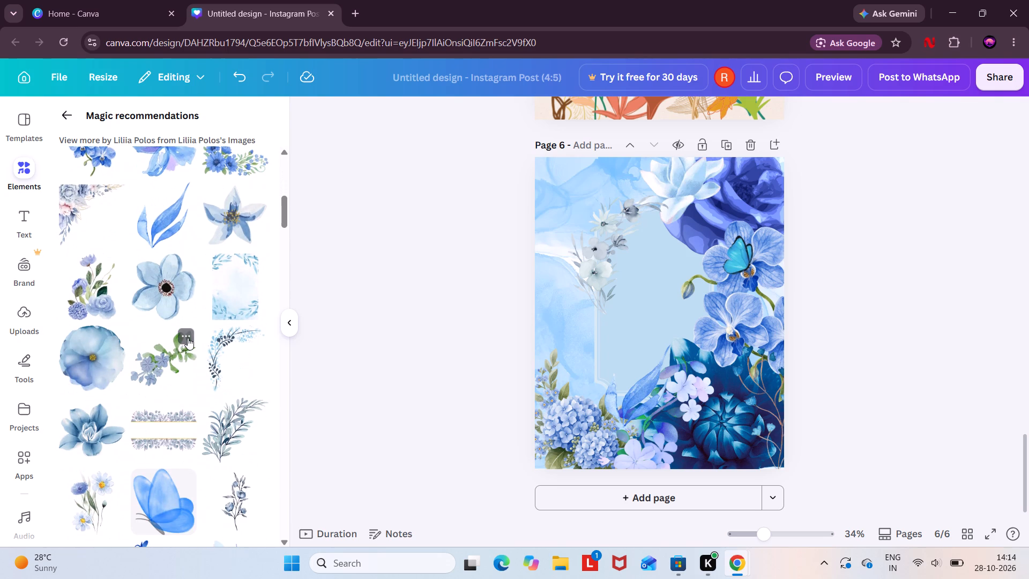
pyautogui.scroll(-2, 188, 338)
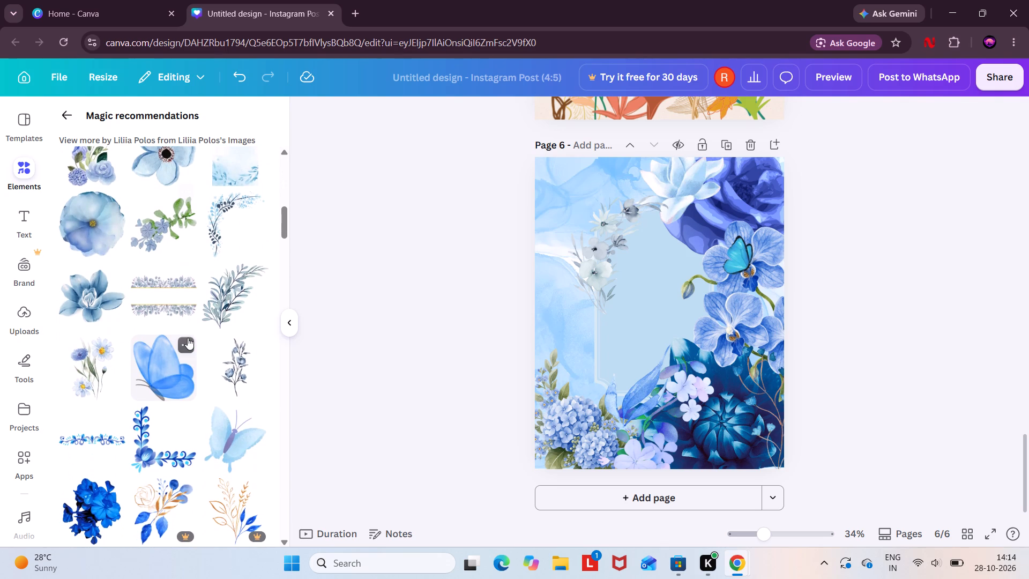
pyautogui.scroll(-1, 188, 338)
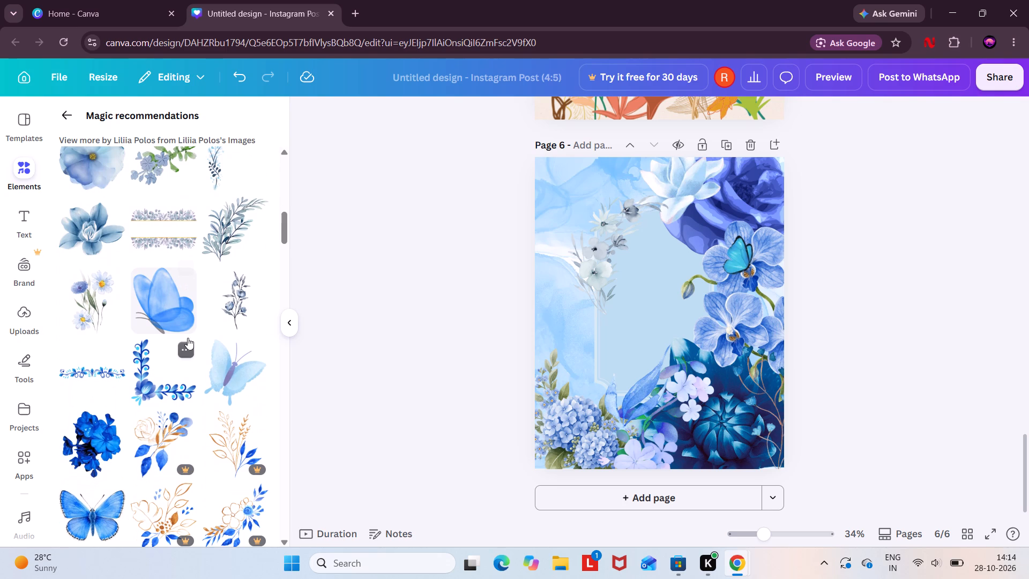
pyautogui.scroll(-2, 188, 338)
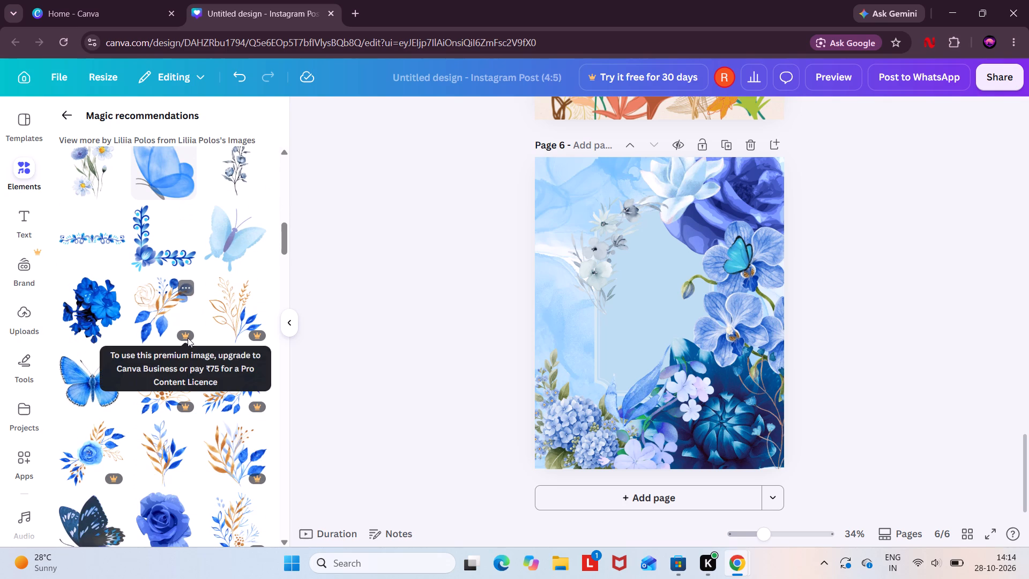
pyautogui.scroll(-5, 152, 443)
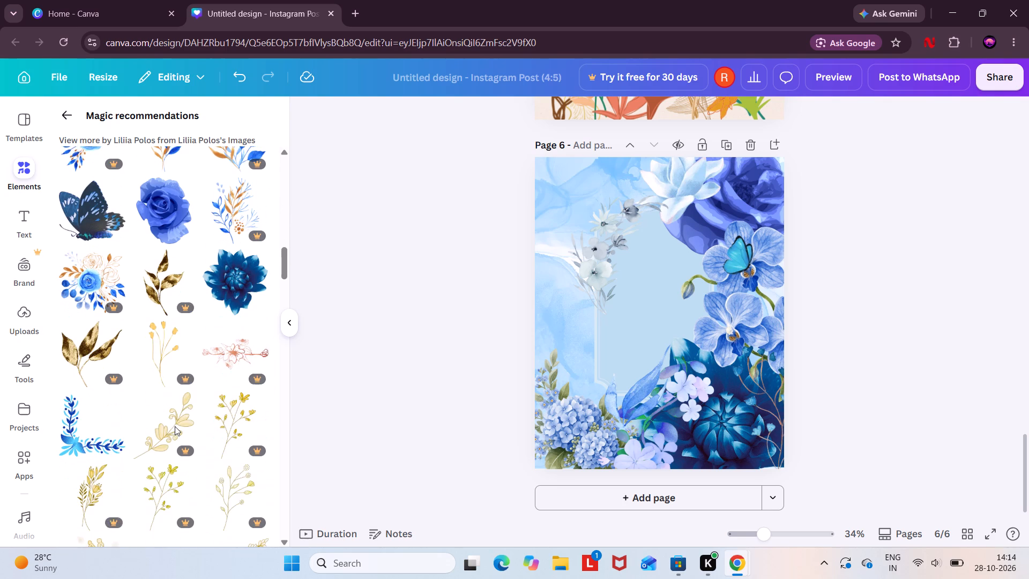
pyautogui.scroll(-1, 175, 426)
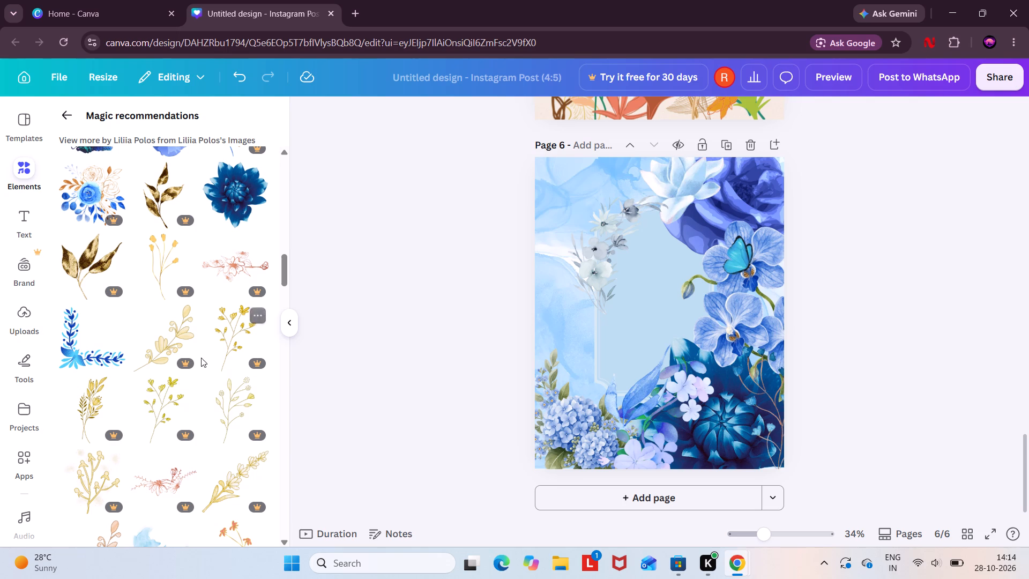
pyautogui.scroll(-3, 206, 347)
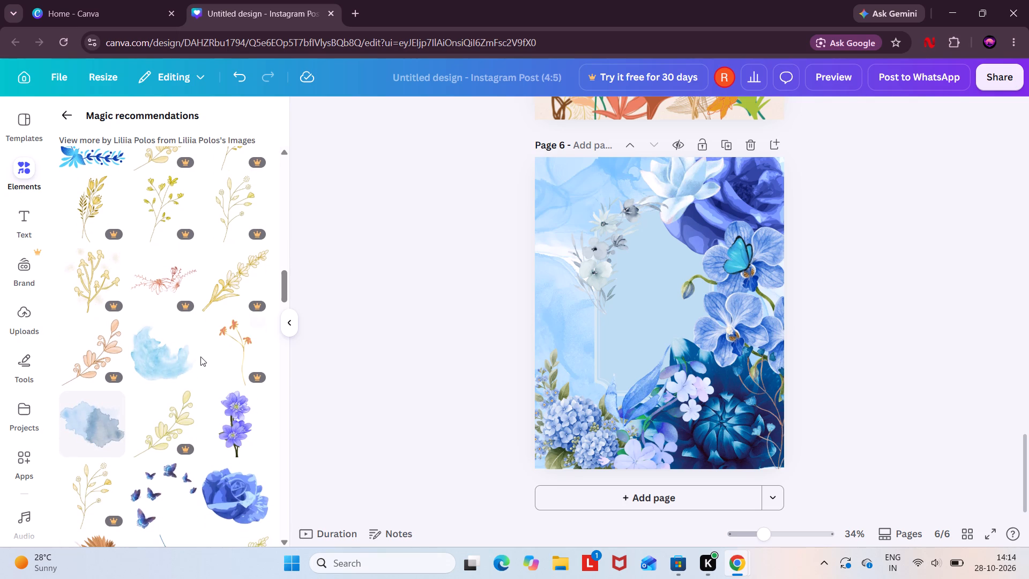
pyautogui.scroll(-4, 200, 357)
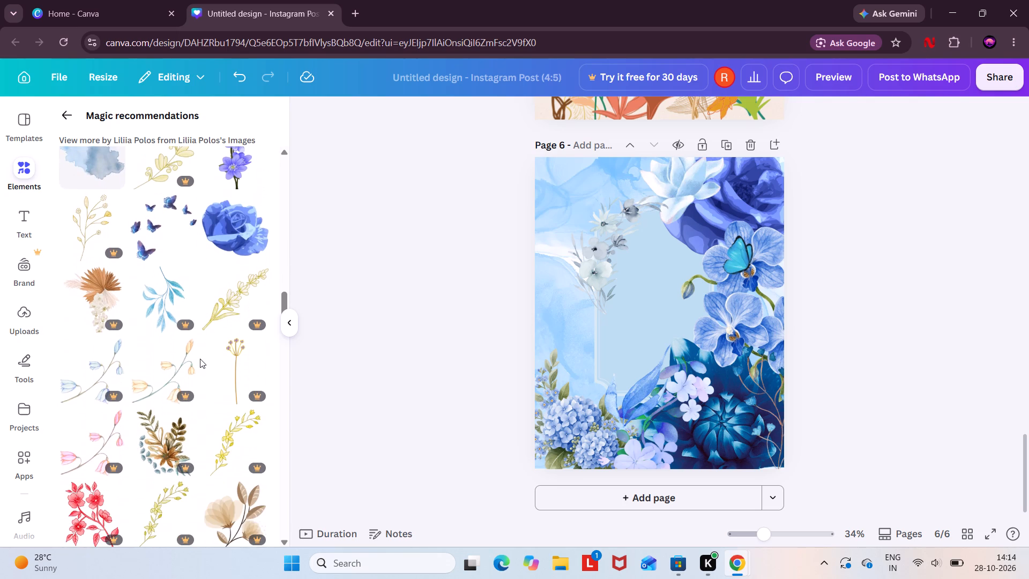
pyautogui.scroll(-4, 200, 360)
pyautogui.scroll(-1, 171, 398)
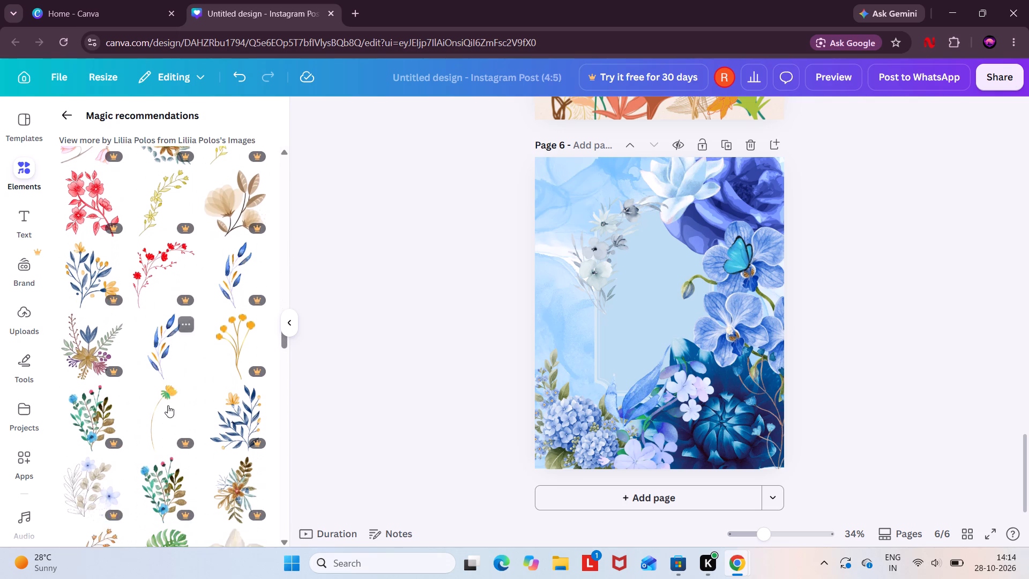
pyautogui.scroll(-3, 183, 481)
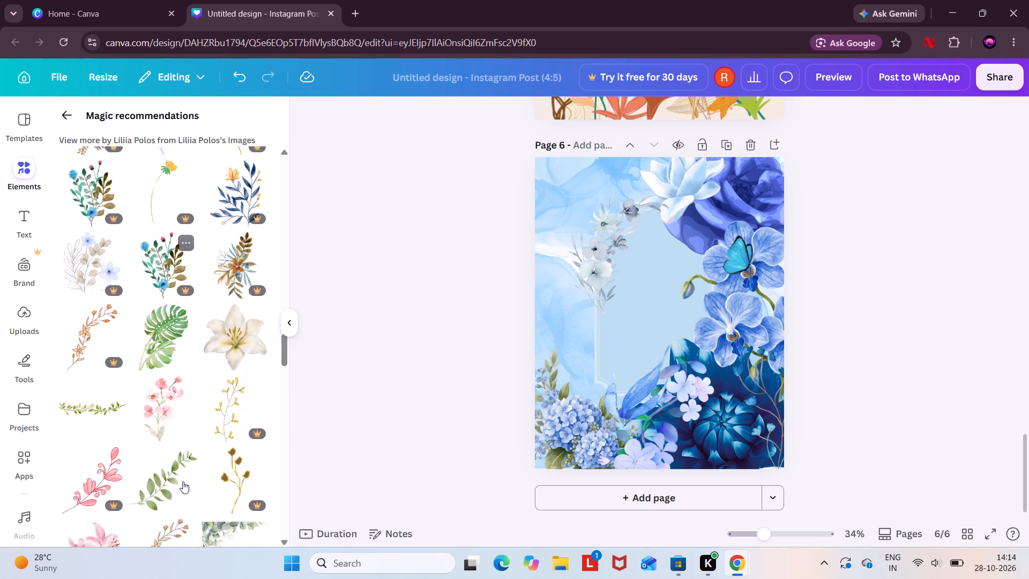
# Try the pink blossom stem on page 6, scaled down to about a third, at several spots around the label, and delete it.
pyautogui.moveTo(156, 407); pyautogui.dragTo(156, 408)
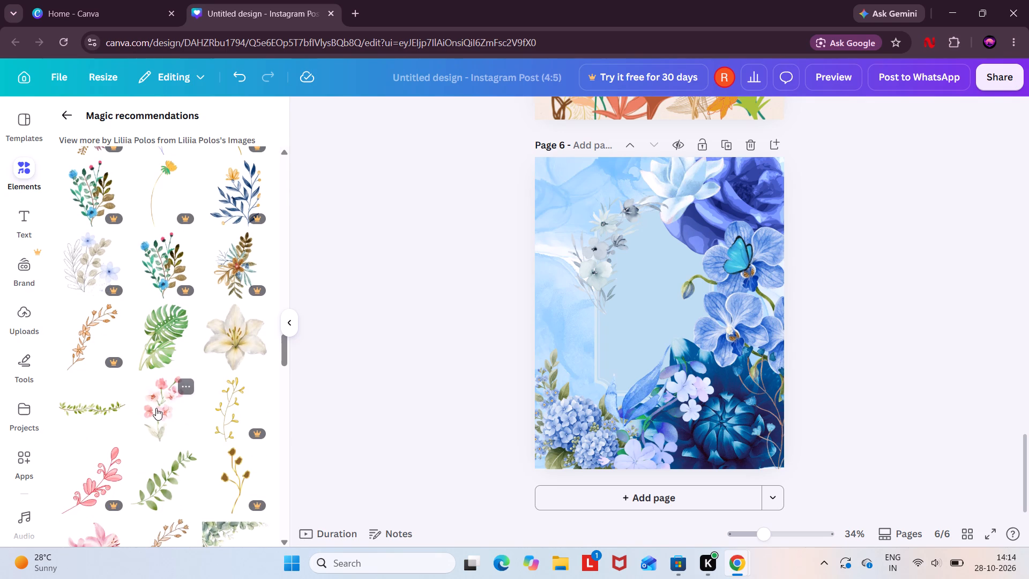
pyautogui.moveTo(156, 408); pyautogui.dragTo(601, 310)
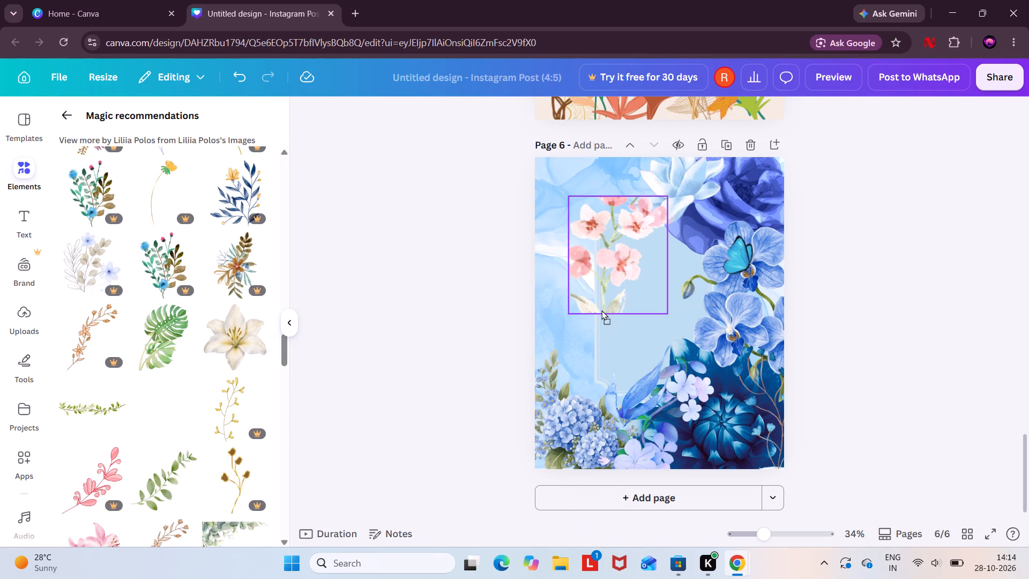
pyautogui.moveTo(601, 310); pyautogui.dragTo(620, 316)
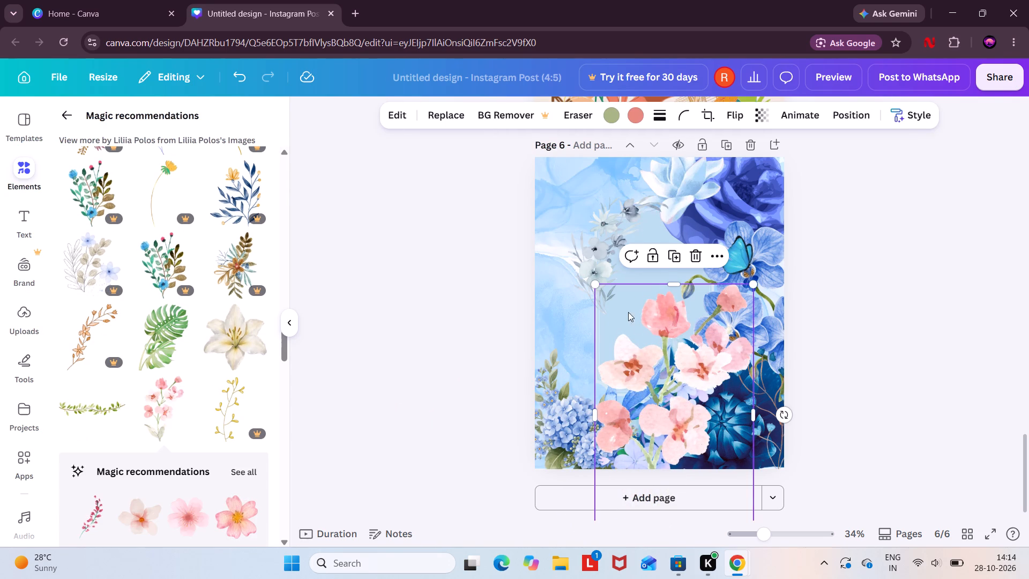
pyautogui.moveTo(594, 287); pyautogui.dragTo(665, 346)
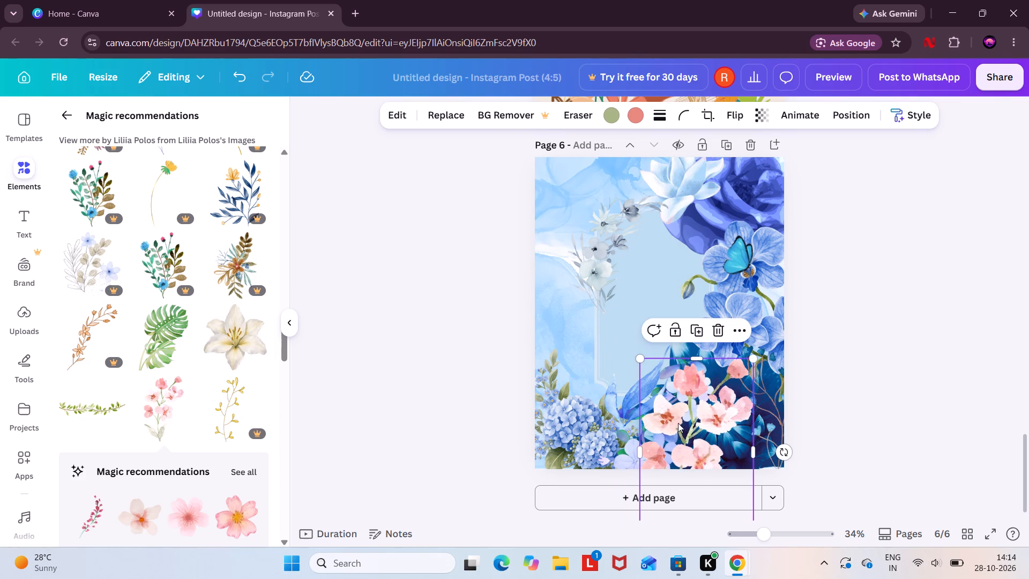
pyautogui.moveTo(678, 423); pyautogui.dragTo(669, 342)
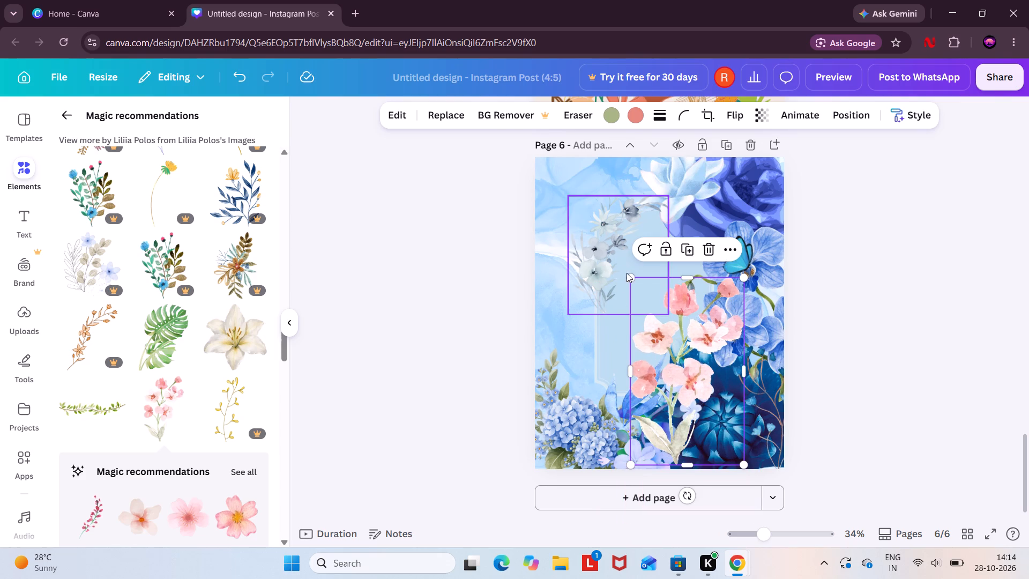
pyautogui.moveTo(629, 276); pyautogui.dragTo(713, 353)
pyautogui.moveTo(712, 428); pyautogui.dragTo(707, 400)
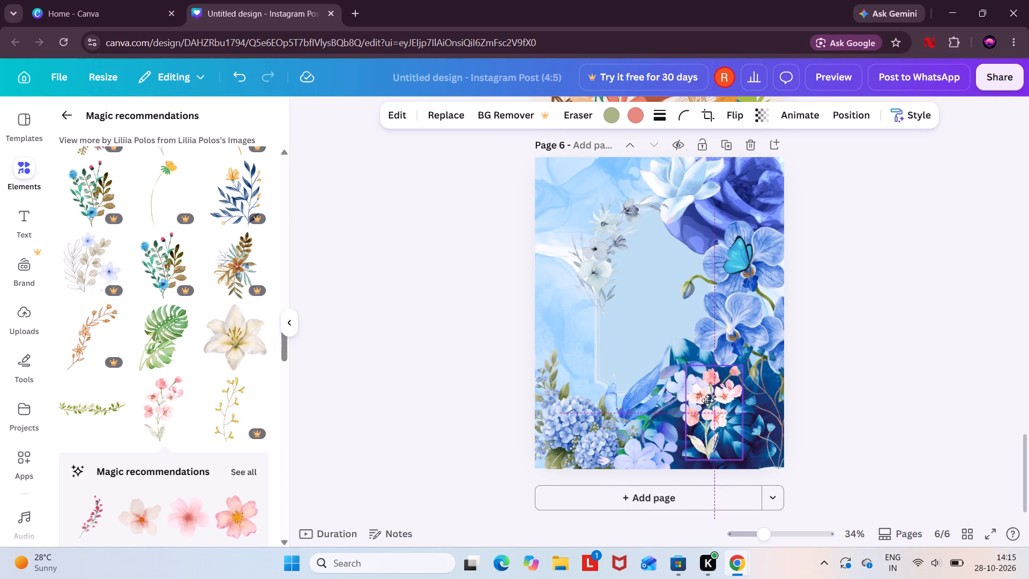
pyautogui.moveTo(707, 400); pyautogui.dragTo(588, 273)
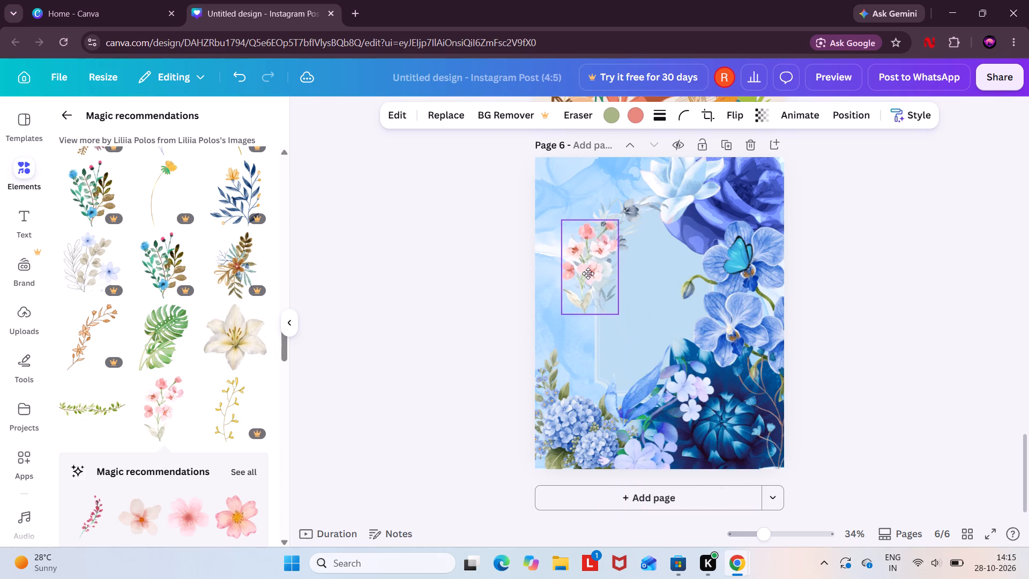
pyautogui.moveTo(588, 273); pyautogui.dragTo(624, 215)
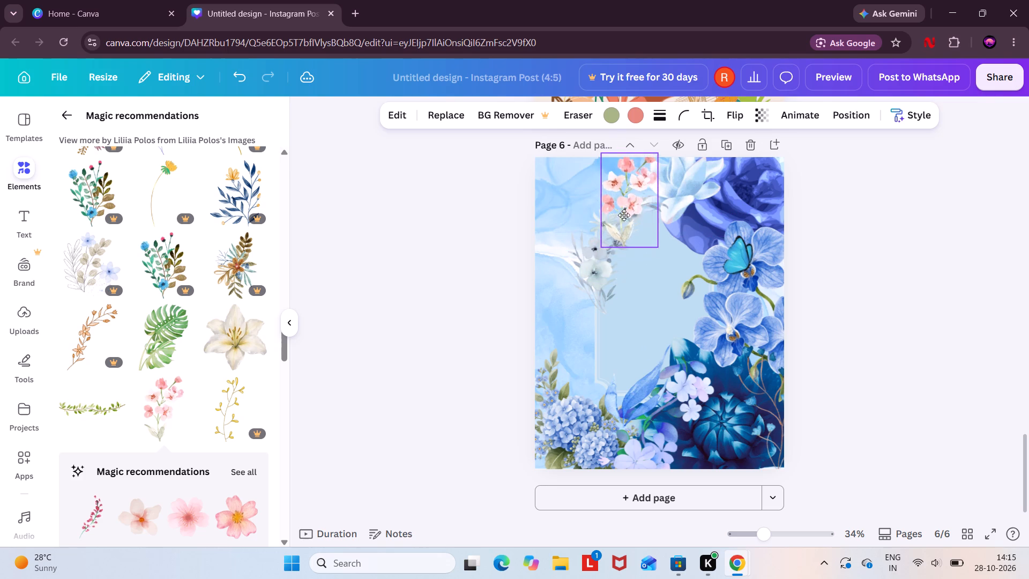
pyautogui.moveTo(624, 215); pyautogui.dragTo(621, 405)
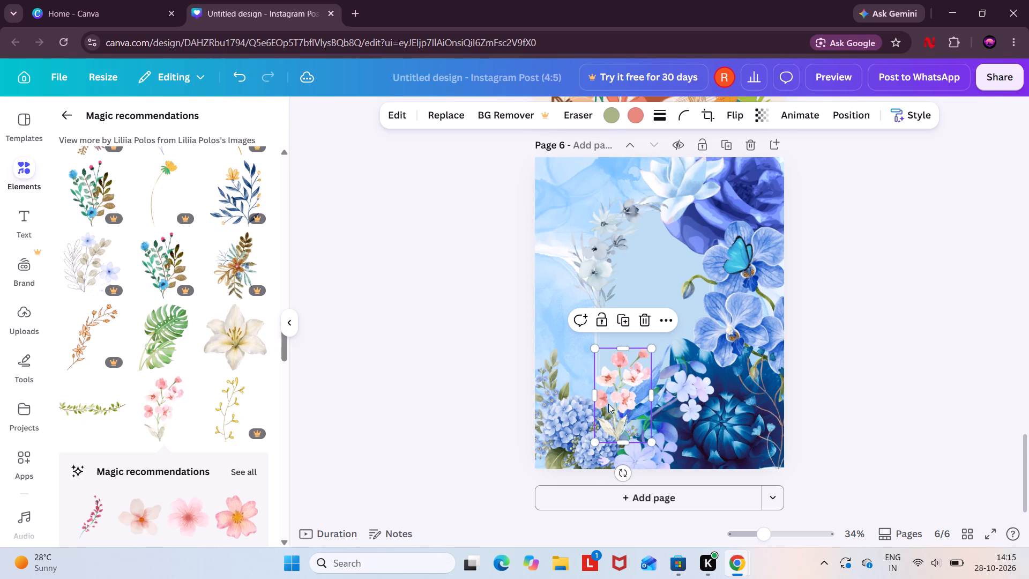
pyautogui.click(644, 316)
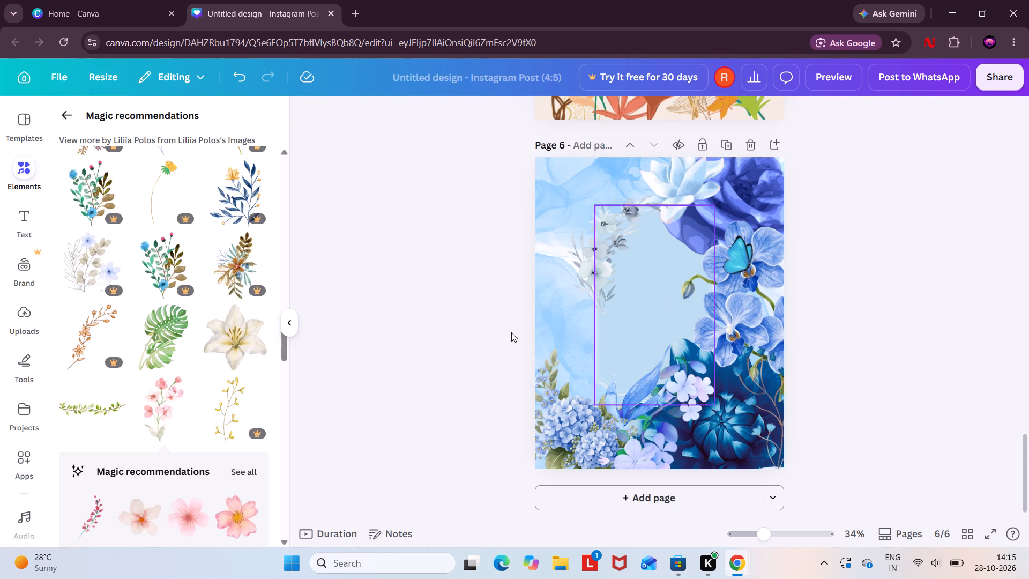
# Look through the recommended flowers and leaves again for a blue-toned element that suits the label frame.
pyautogui.scroll(-7, 136, 376)
pyautogui.scroll(2, 162, 398)
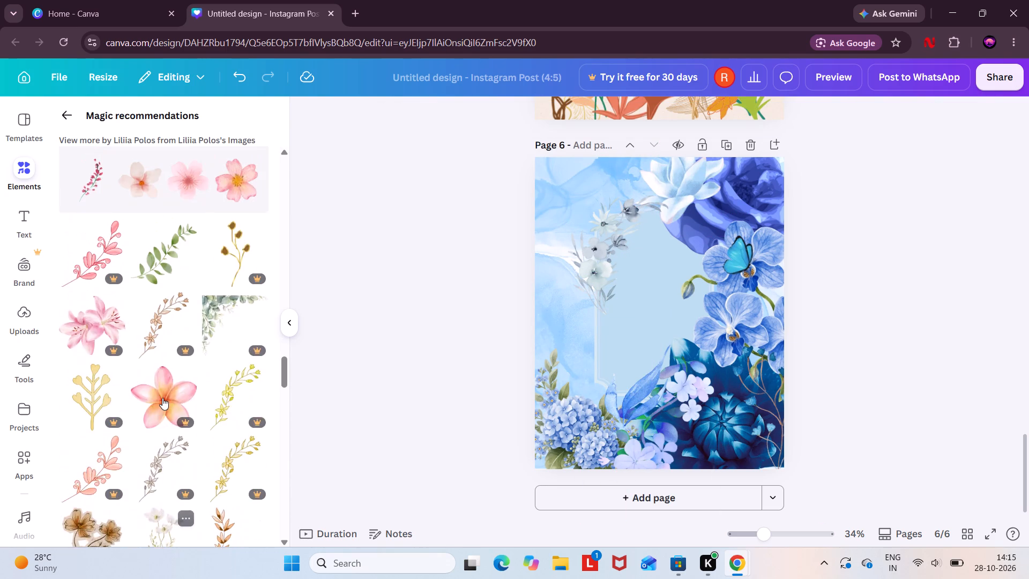
pyautogui.scroll(-7, 163, 398)
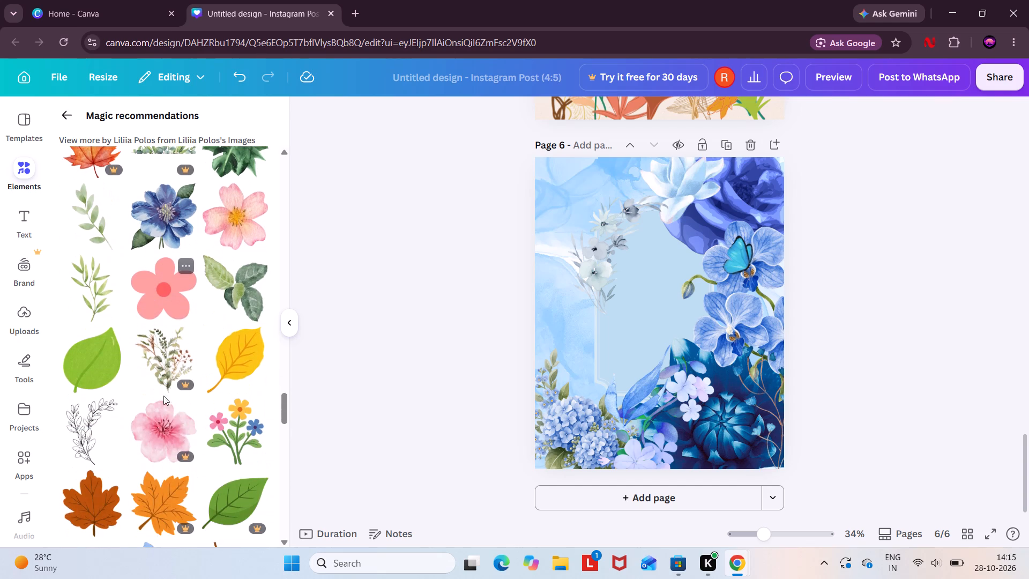
pyautogui.scroll(-2, 168, 385)
pyautogui.scroll(16, 169, 383)
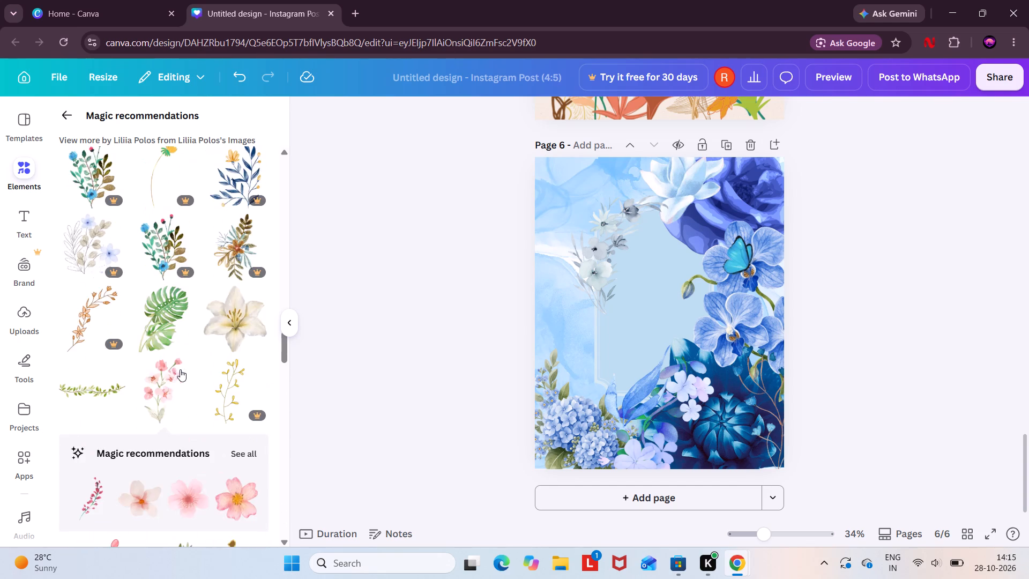
pyautogui.scroll(5, 180, 369)
pyautogui.scroll(-2, 181, 369)
pyautogui.scroll(4, 181, 369)
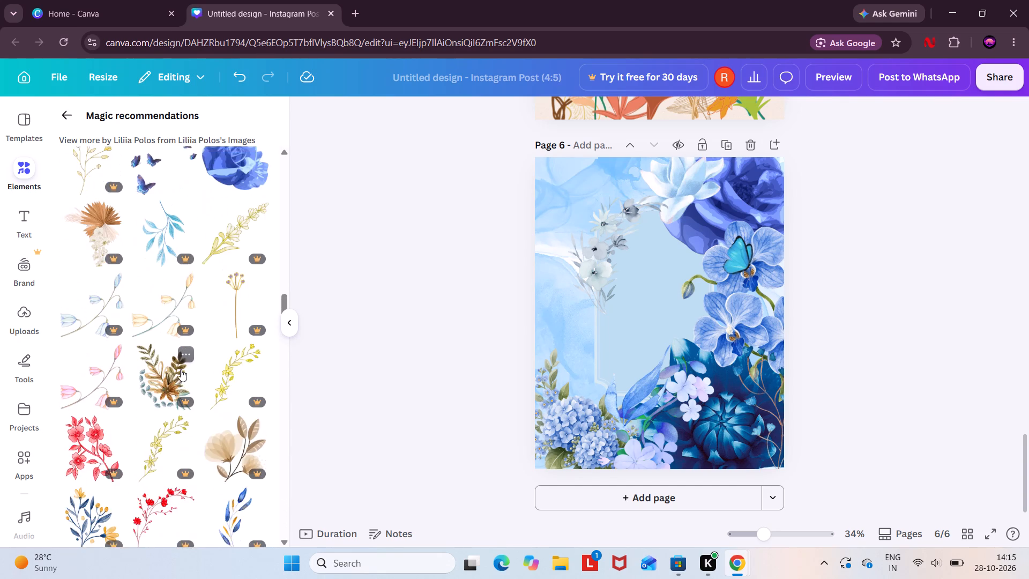
pyautogui.scroll(3, 181, 369)
pyautogui.scroll(-2, 181, 369)
pyautogui.scroll(3, 181, 369)
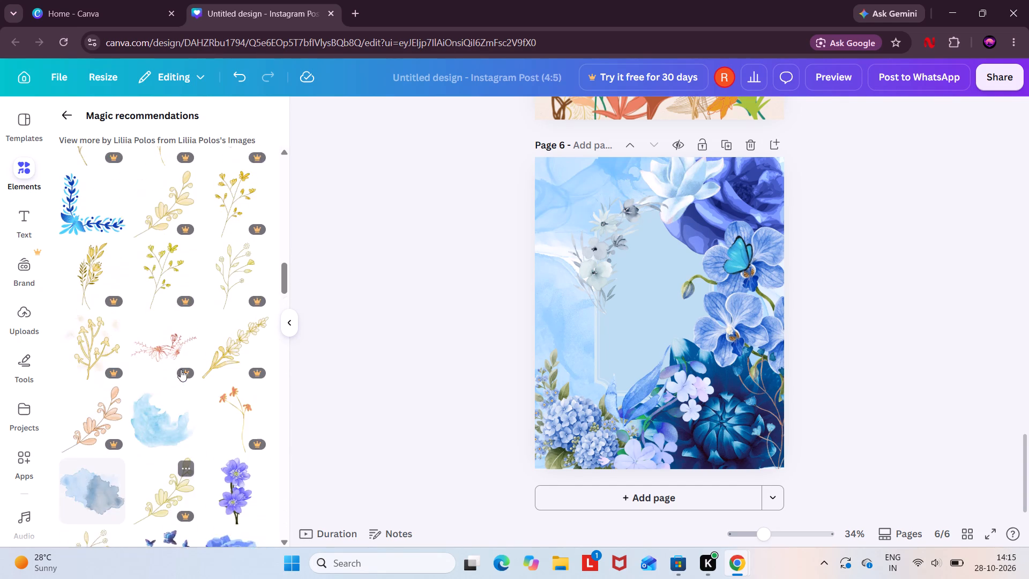
pyautogui.scroll(9, 181, 369)
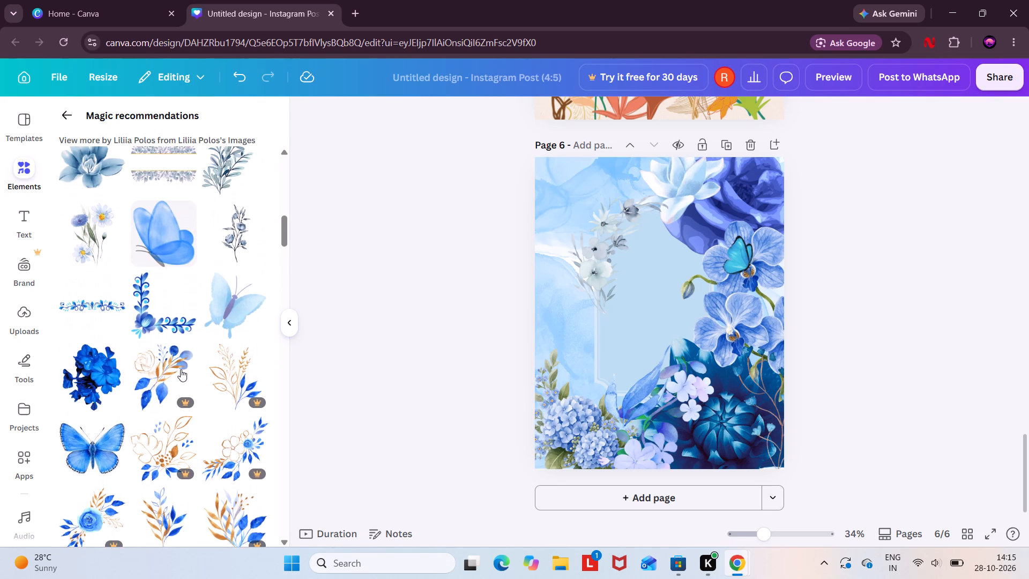
pyautogui.scroll(3, 181, 369)
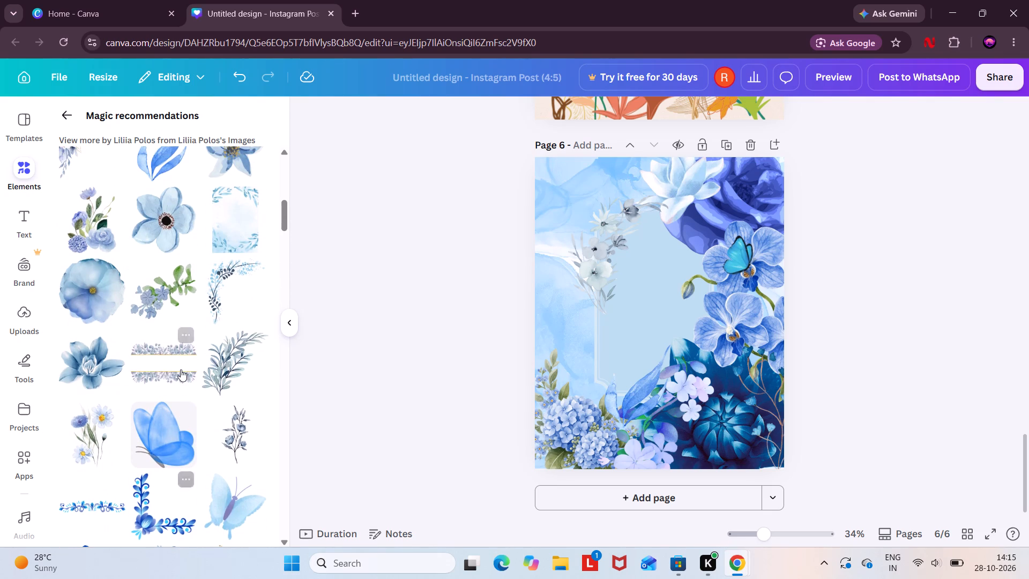
pyautogui.scroll(1, 181, 369)
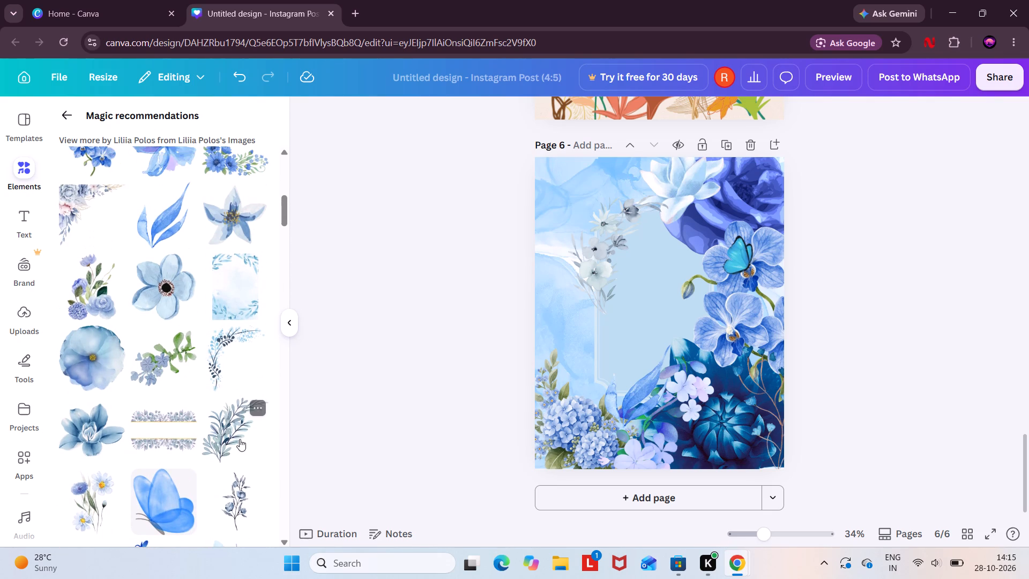
# Add the blue-grey leafy branch from the recommendations to page 6, scaled down, over the hydrangeas in the page's bottom-left corner.
pyautogui.moveTo(232, 434); pyautogui.dragTo(551, 397)
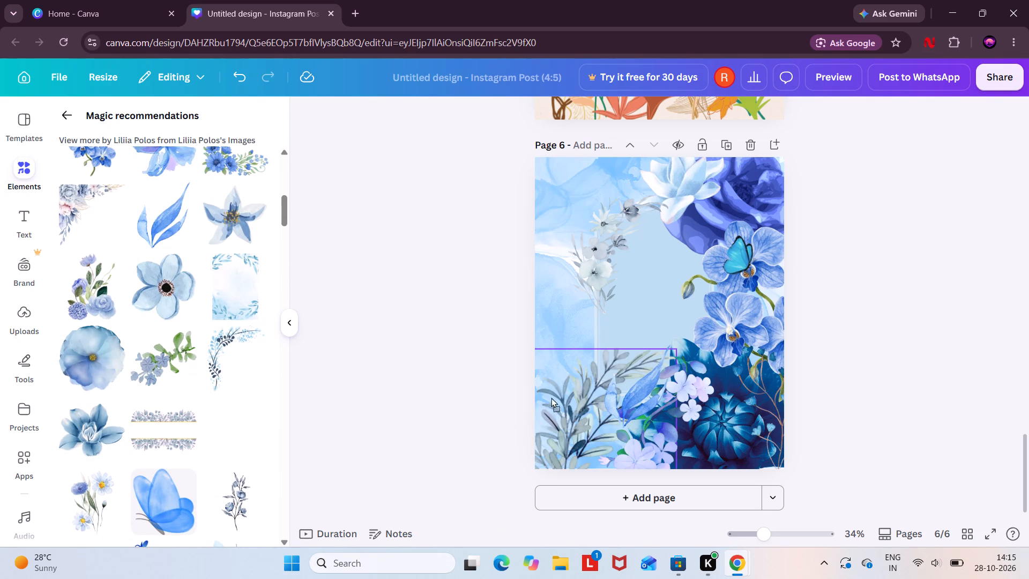
pyautogui.moveTo(551, 397); pyautogui.dragTo(609, 311)
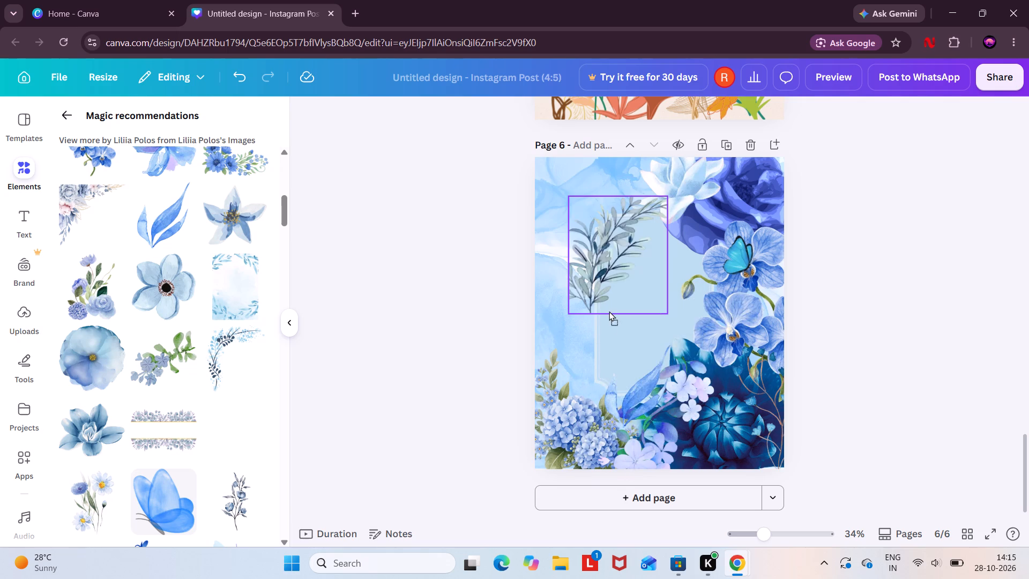
pyautogui.moveTo(609, 311); pyautogui.dragTo(608, 317)
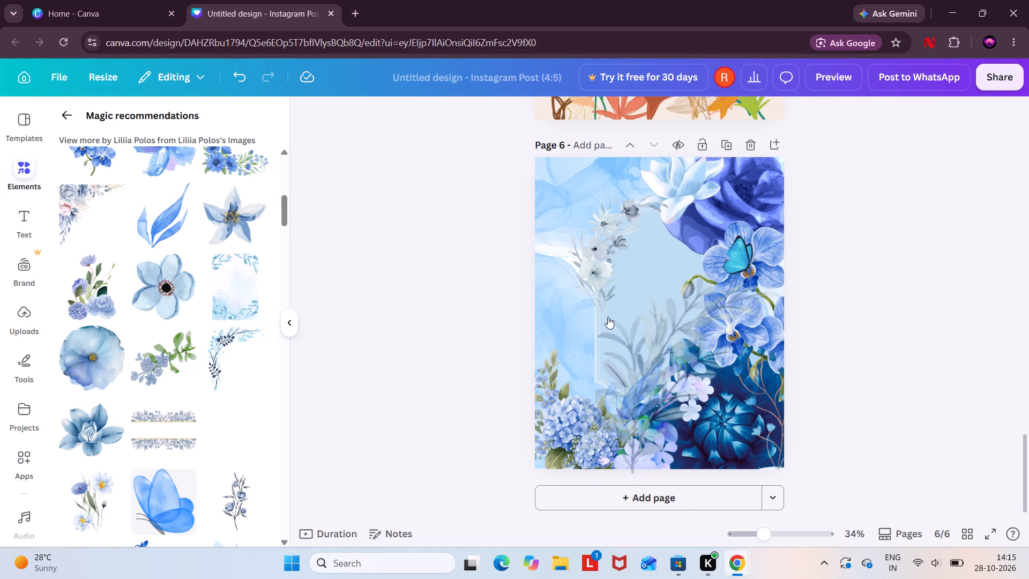
pyautogui.moveTo(576, 280); pyautogui.dragTo(616, 324)
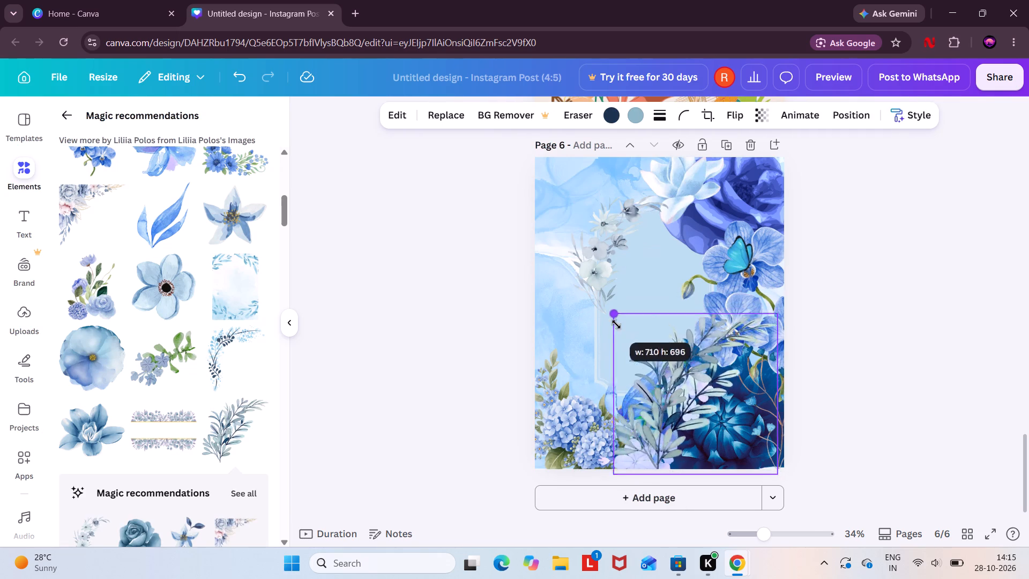
pyautogui.moveTo(616, 324); pyautogui.dragTo(655, 345)
pyautogui.moveTo(669, 413); pyautogui.dragTo(542, 411)
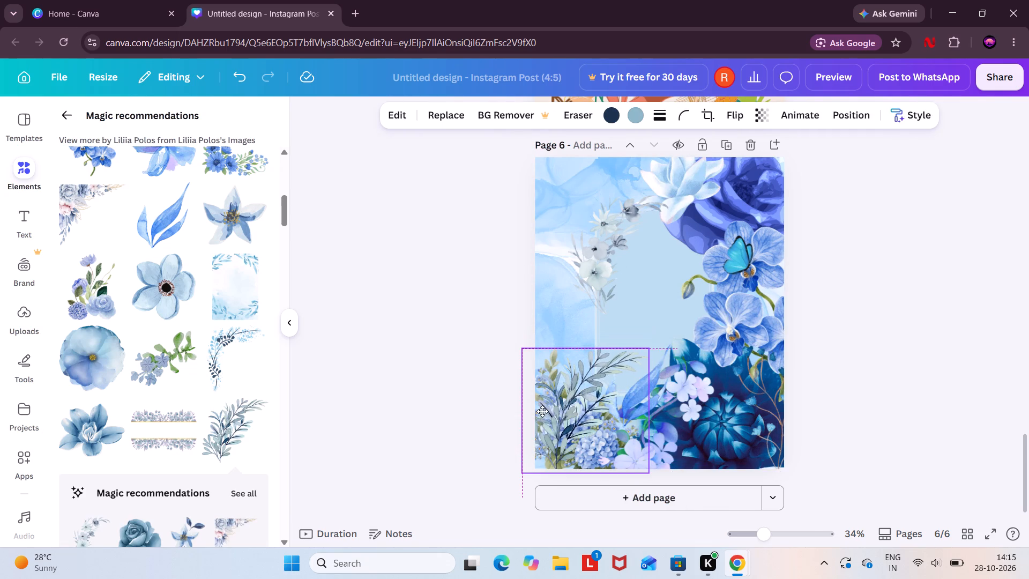
pyautogui.moveTo(542, 411); pyautogui.dragTo(539, 418)
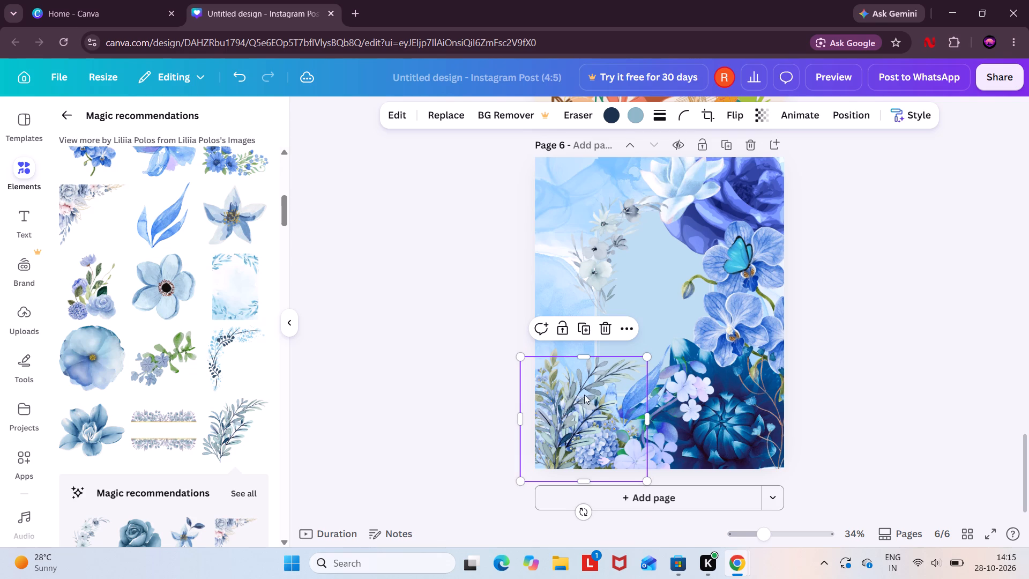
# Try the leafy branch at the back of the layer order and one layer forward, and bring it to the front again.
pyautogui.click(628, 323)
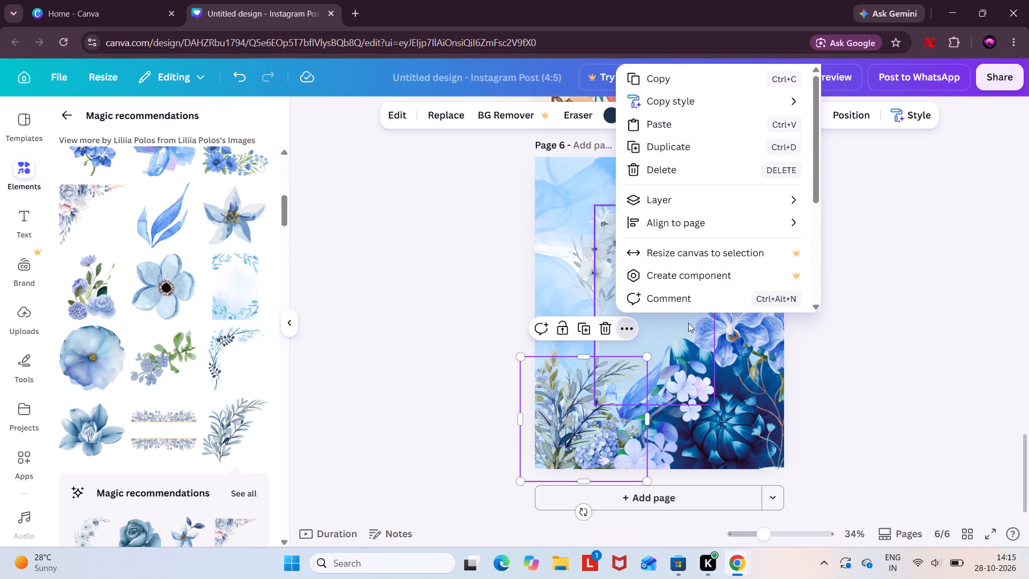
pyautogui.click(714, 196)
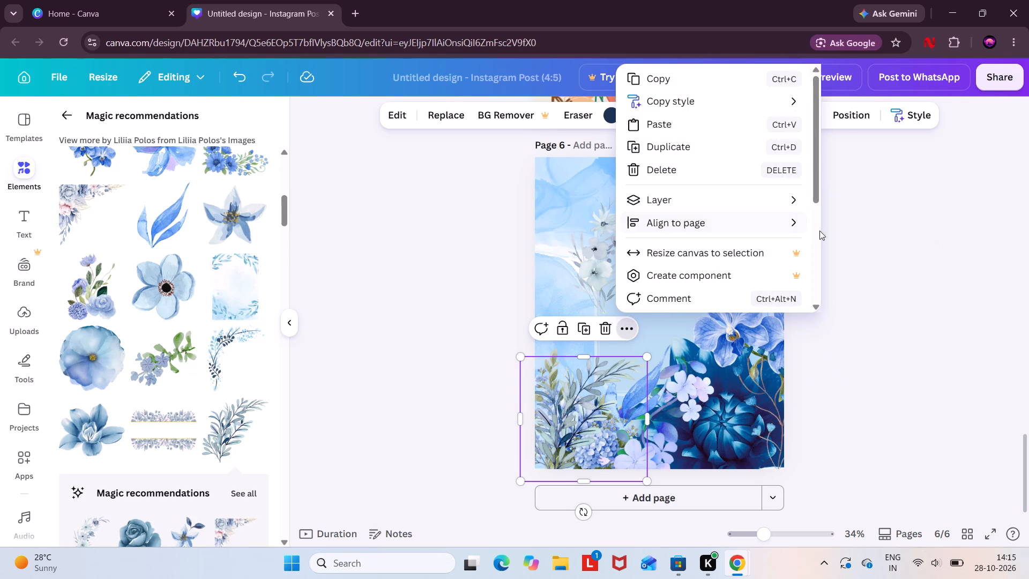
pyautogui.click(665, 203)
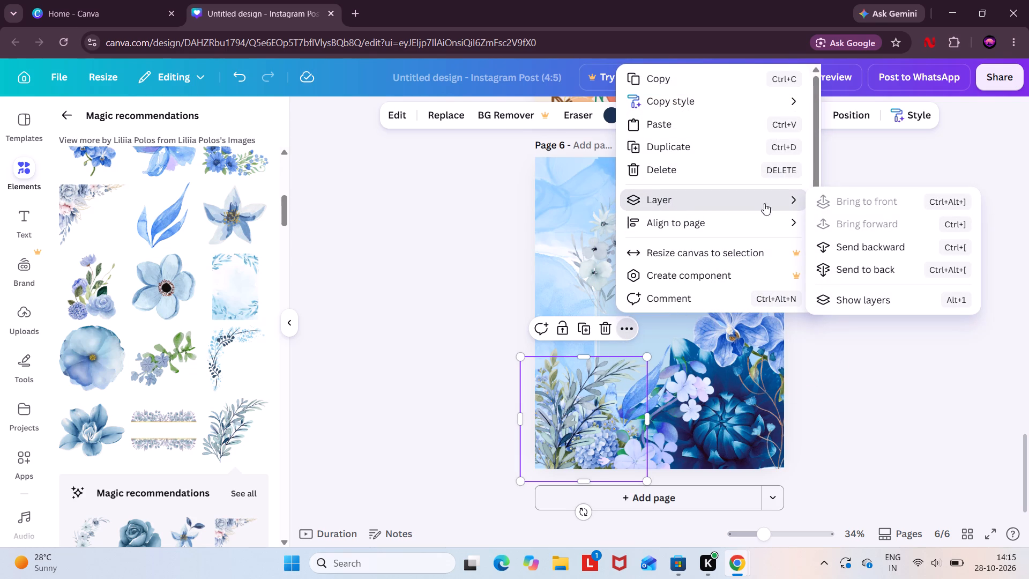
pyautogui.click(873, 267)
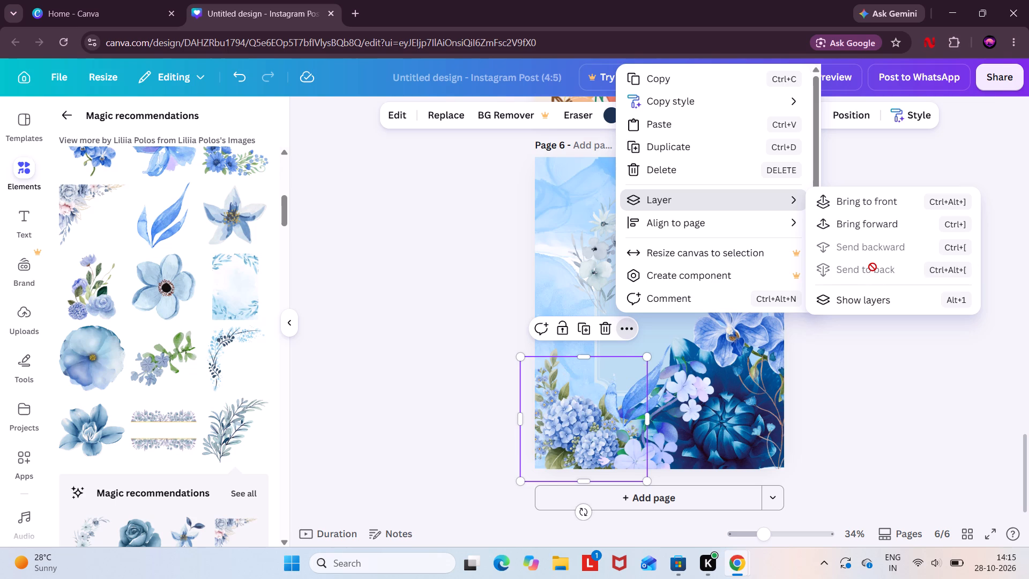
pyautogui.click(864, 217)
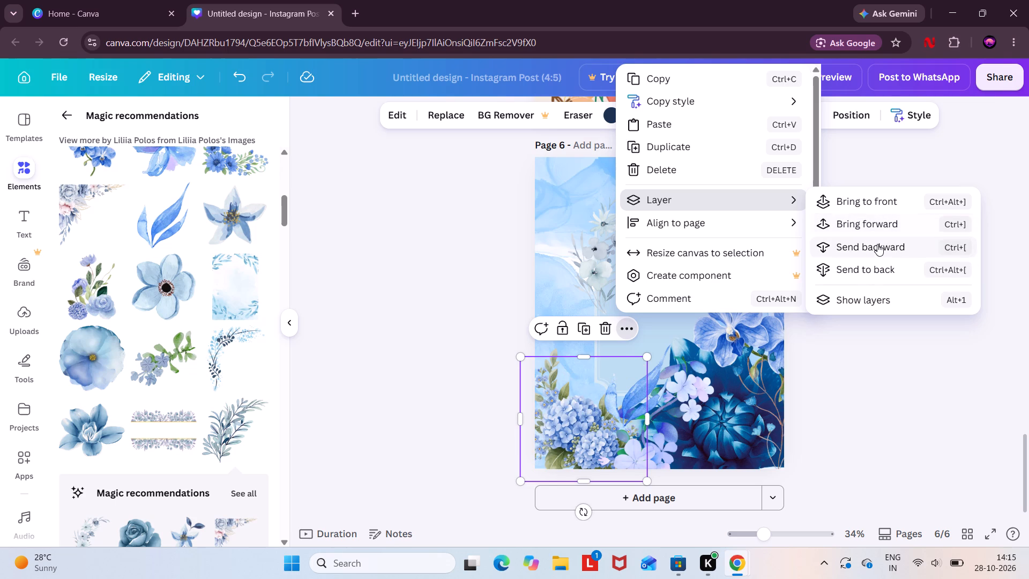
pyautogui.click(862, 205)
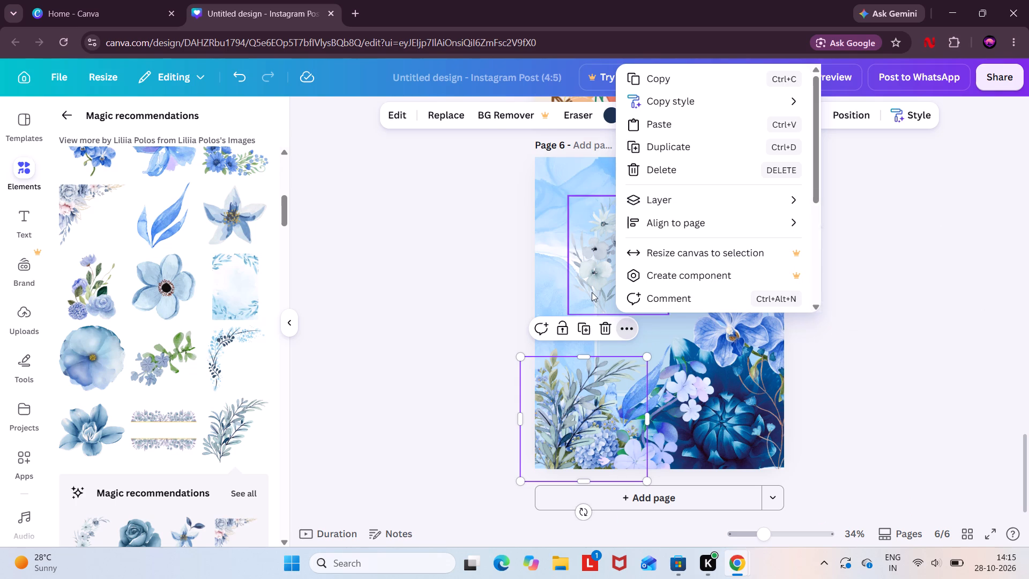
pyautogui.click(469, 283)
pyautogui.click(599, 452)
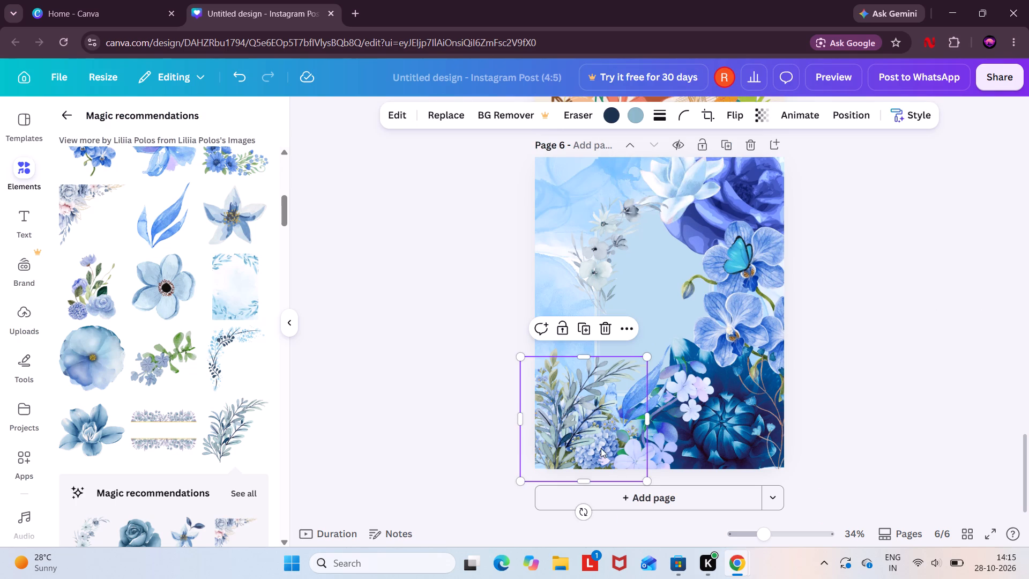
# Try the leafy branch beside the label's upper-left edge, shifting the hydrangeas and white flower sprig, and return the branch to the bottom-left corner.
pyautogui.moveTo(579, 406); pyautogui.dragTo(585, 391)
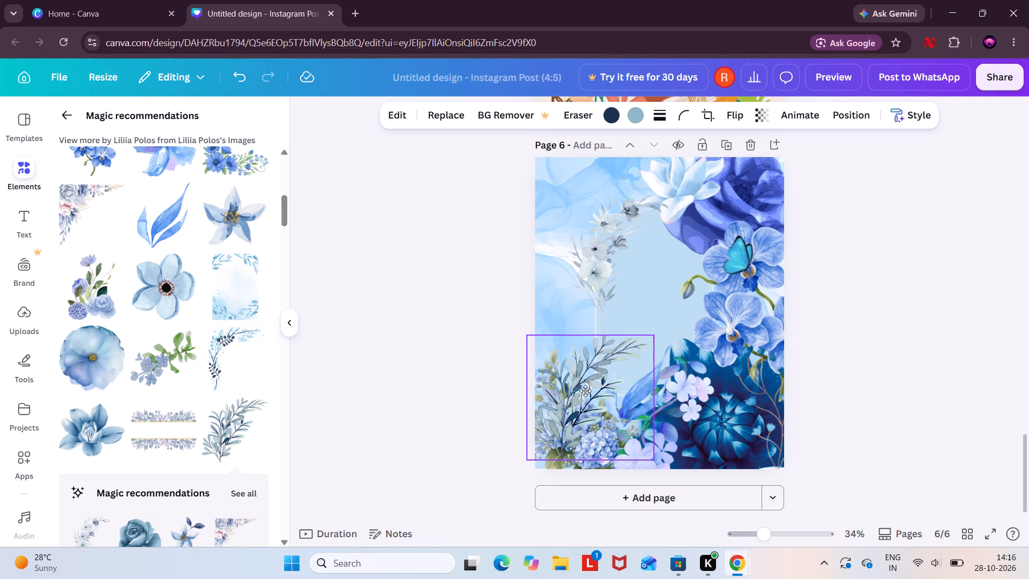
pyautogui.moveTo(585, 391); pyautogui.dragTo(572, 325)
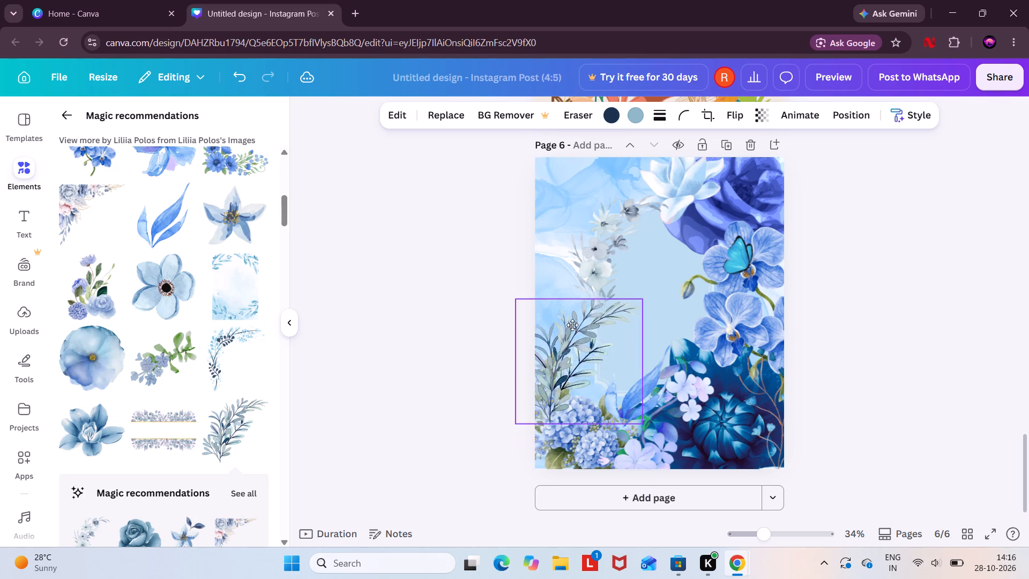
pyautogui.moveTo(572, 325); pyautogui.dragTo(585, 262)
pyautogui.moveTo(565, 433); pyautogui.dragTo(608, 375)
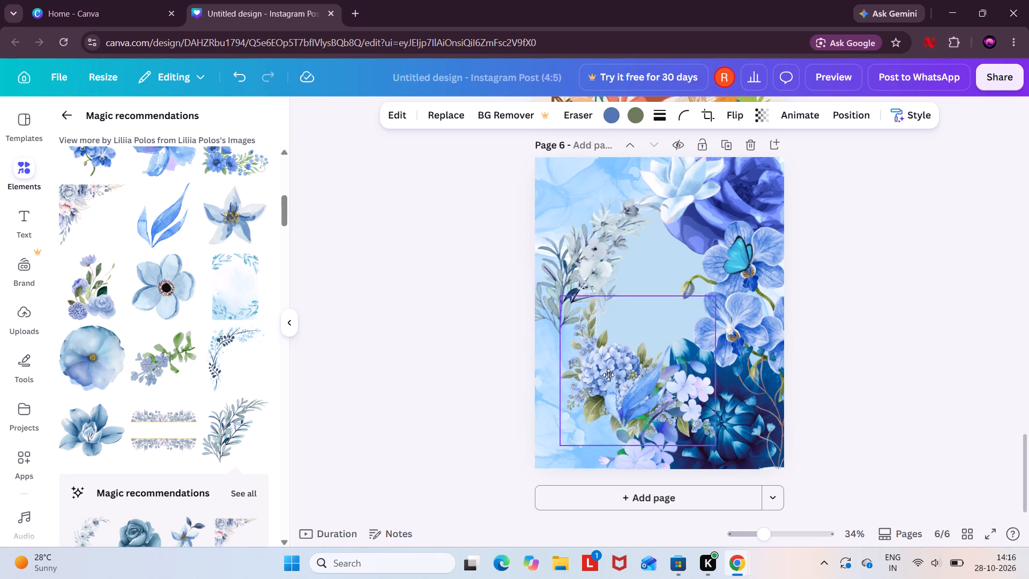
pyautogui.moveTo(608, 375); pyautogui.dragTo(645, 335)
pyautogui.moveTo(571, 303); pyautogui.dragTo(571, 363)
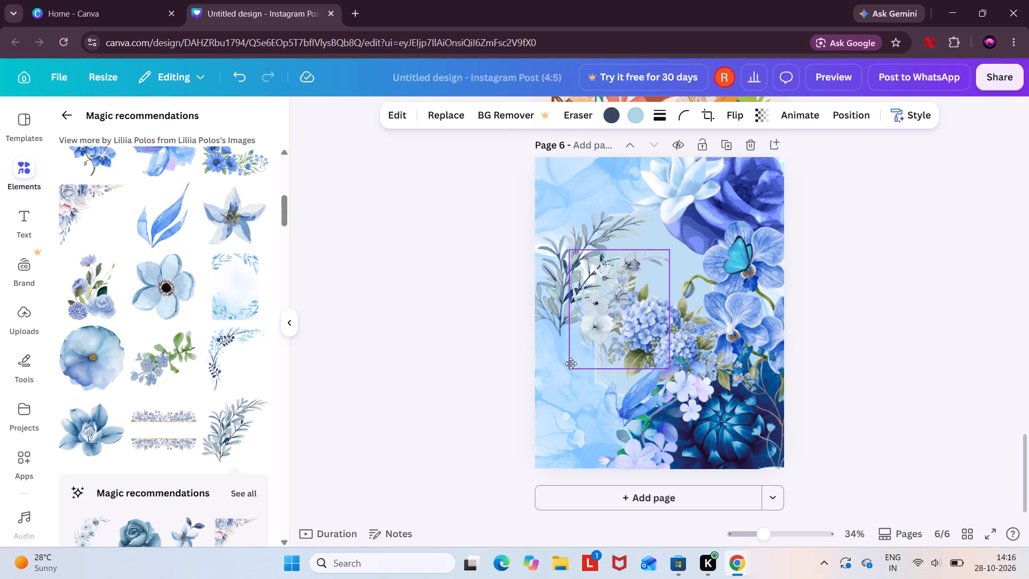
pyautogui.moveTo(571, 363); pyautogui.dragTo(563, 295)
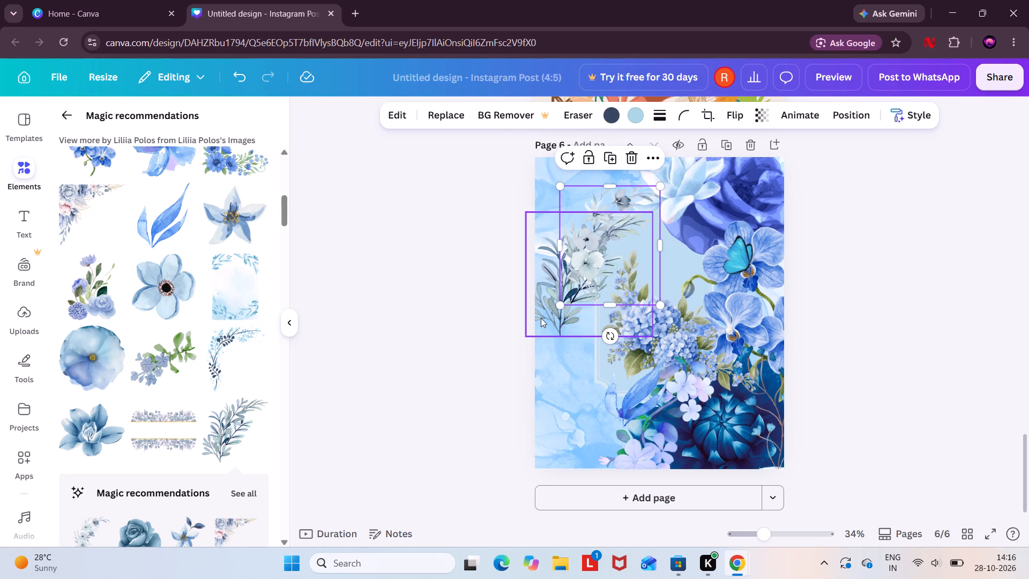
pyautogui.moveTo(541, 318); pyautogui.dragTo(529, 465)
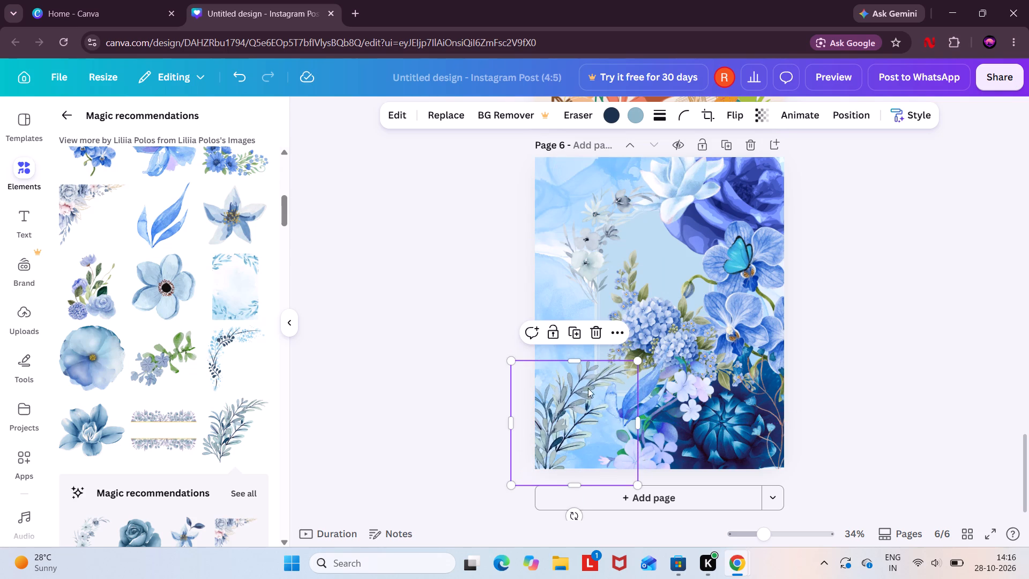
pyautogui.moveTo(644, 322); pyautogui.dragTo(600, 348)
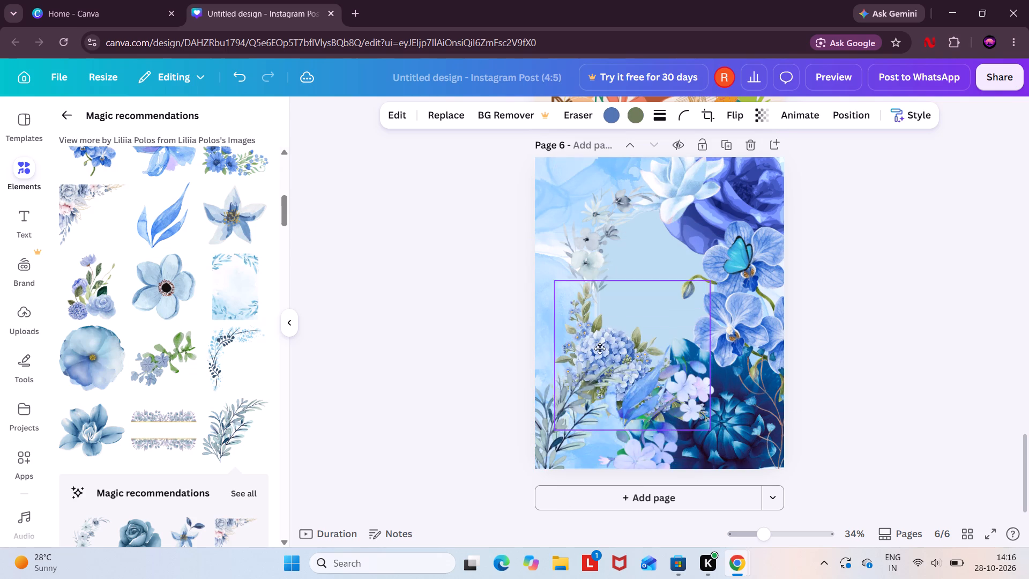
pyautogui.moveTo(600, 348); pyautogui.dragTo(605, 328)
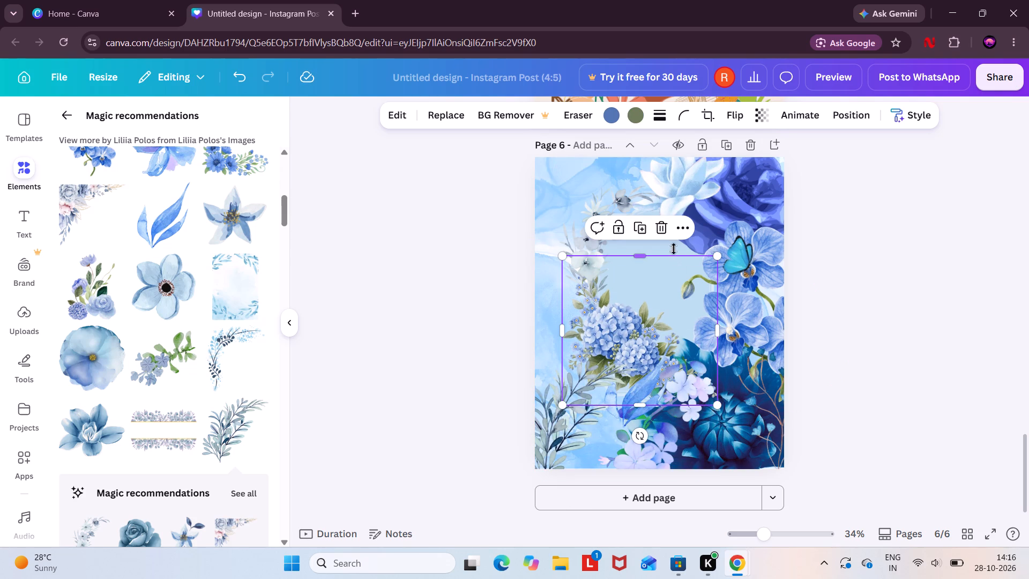
# Bring the hydrangea cluster one layer forward.
pyautogui.click(673, 231)
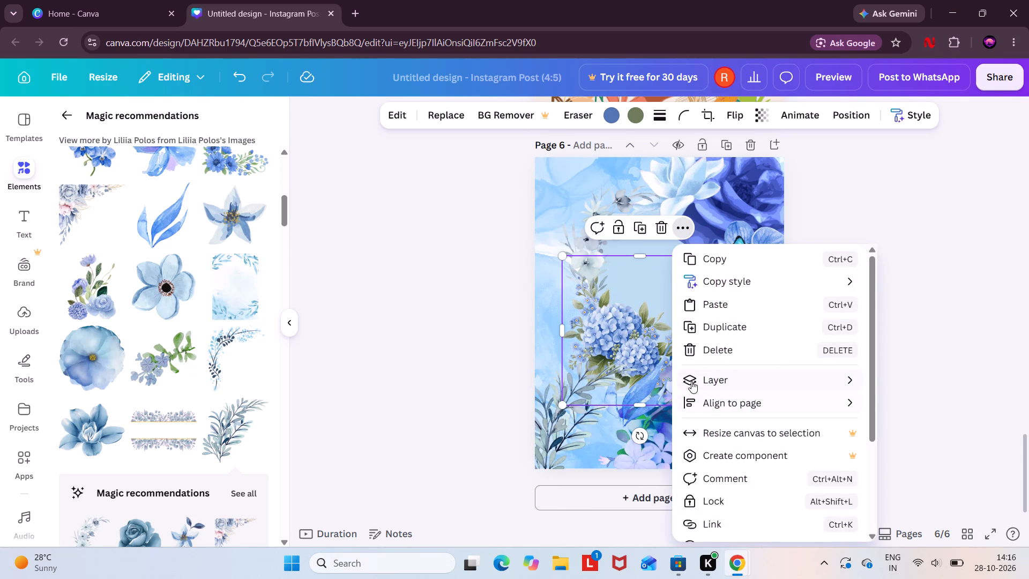
pyautogui.click(691, 381)
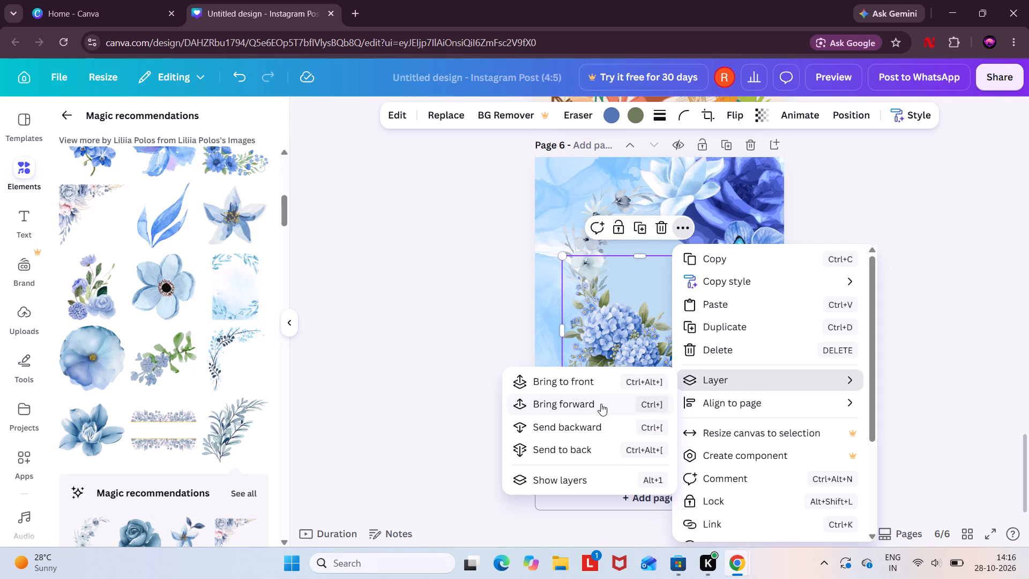
pyautogui.click(601, 404)
pyautogui.click(510, 322)
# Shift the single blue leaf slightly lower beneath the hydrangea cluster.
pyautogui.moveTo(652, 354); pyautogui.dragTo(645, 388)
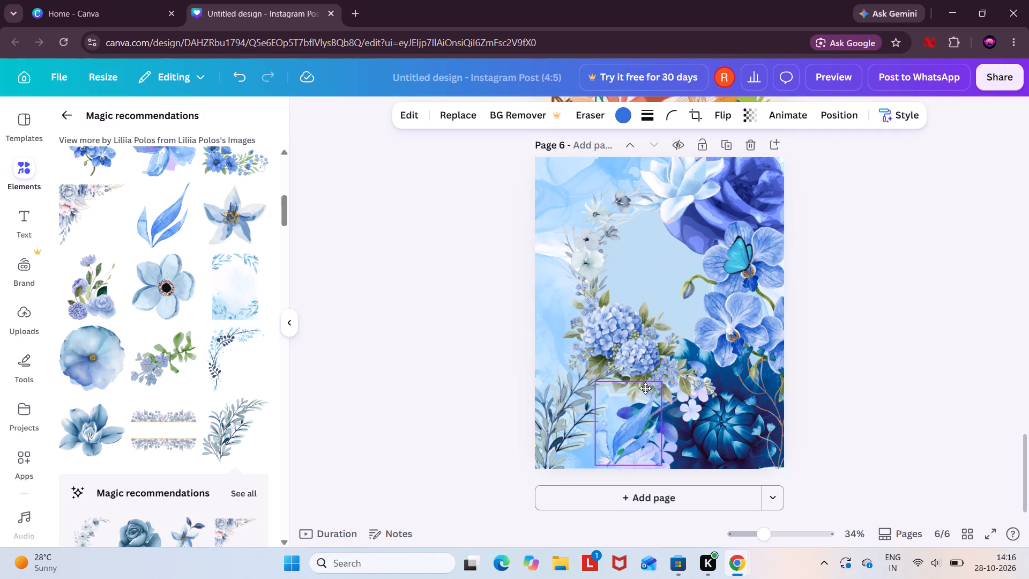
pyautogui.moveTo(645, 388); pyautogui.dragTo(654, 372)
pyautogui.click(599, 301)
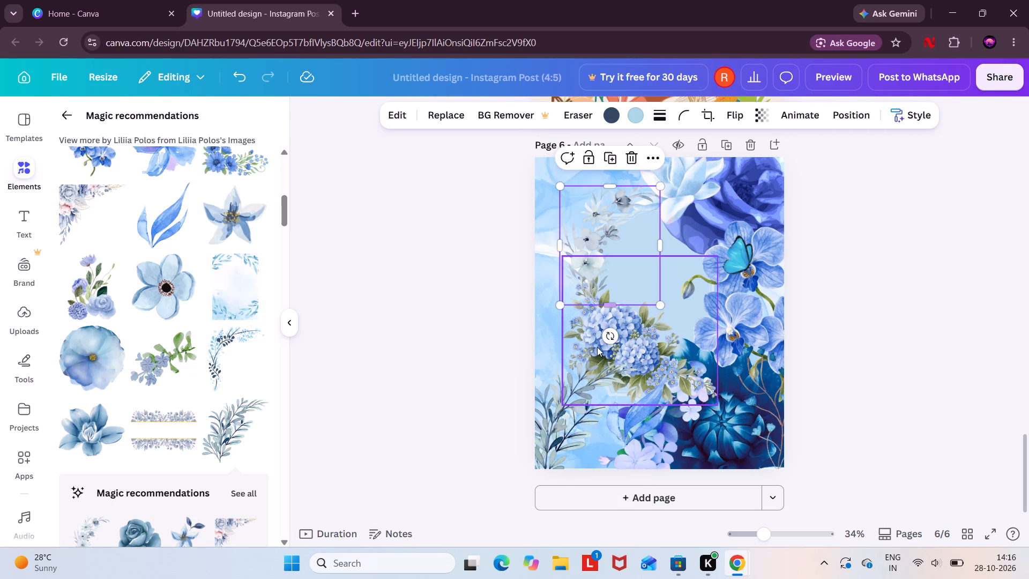
# Move the hydrangea cluster back over the leafy branch in the page's bottom-left corner and open its layer order options.
pyautogui.moveTo(596, 341); pyautogui.dragTo(575, 396)
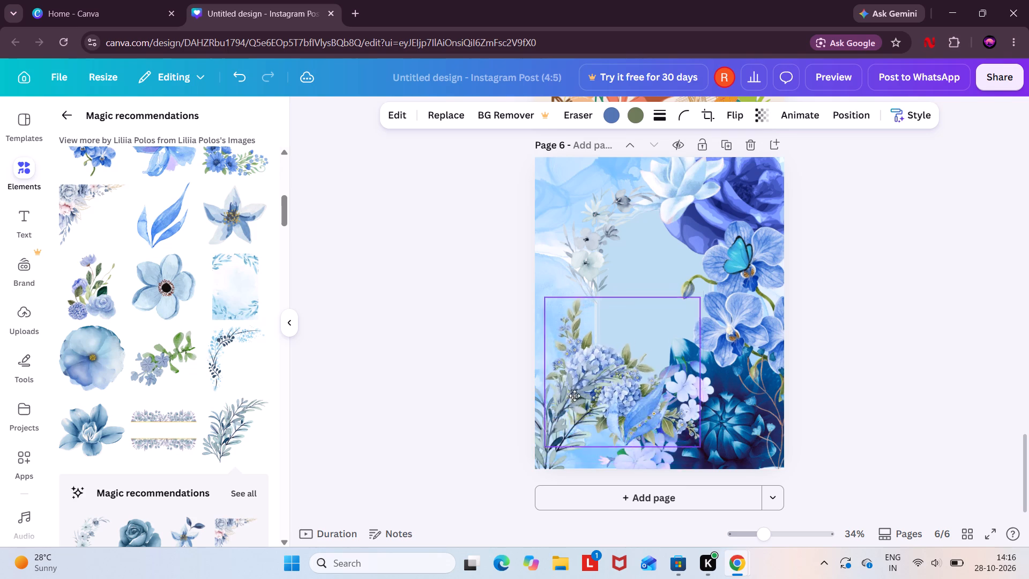
pyautogui.moveTo(575, 396); pyautogui.dragTo(558, 430)
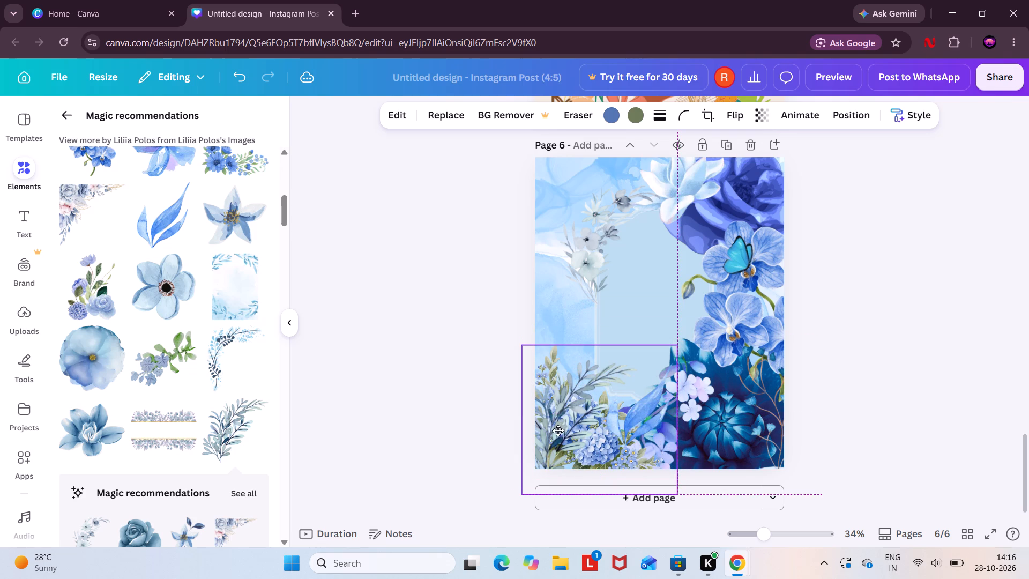
pyautogui.moveTo(558, 430); pyautogui.dragTo(558, 420)
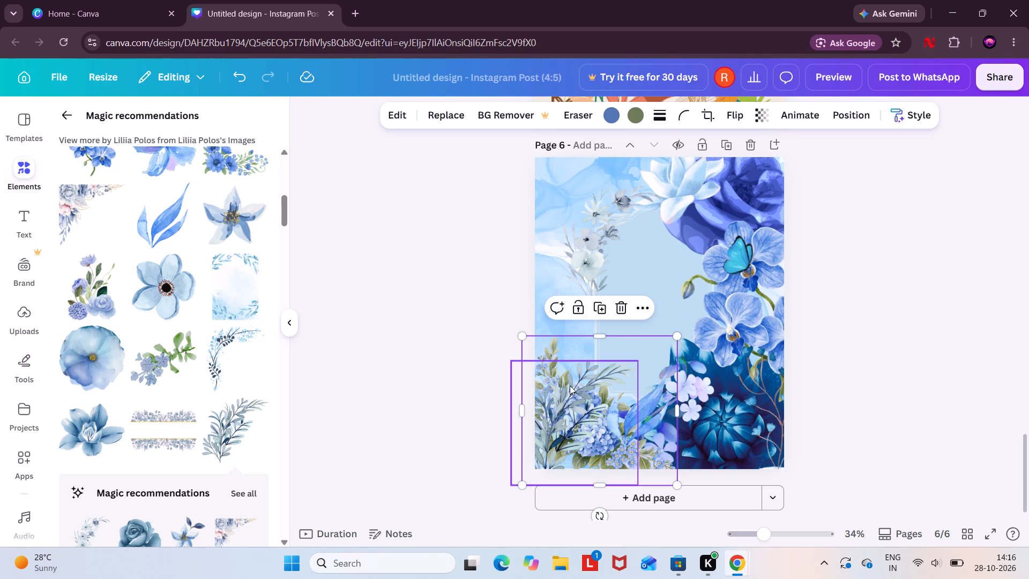
pyautogui.click(645, 305)
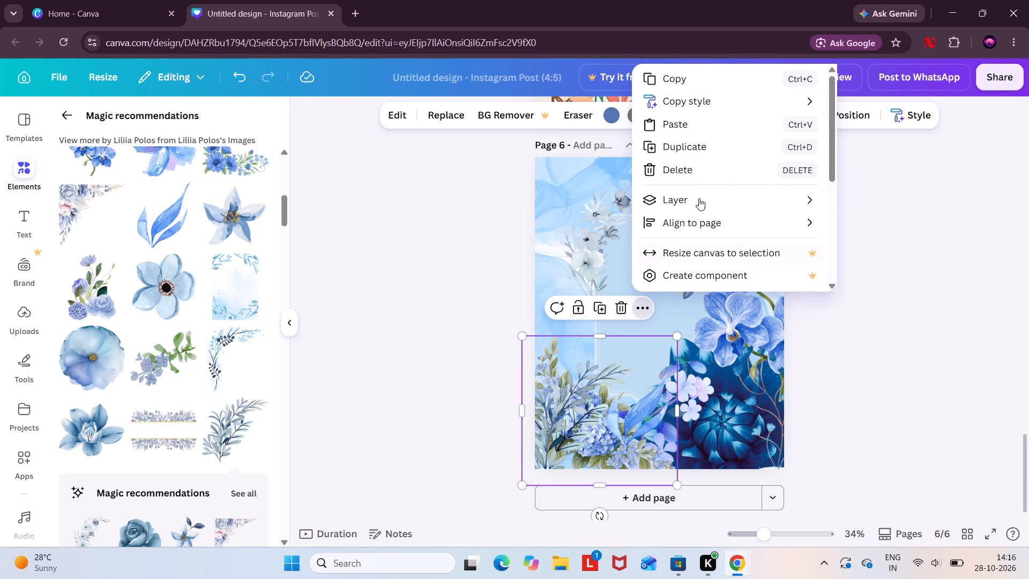
pyautogui.click(691, 203)
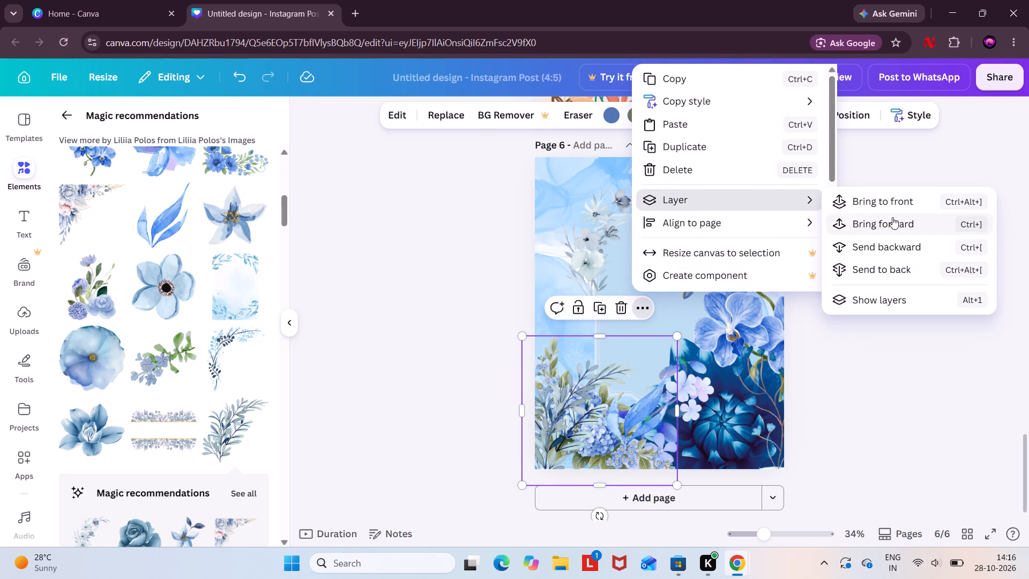
# Bring the hydrangea cluster forward two layers so it sits in front of the leafy branch.
pyautogui.click(892, 217)
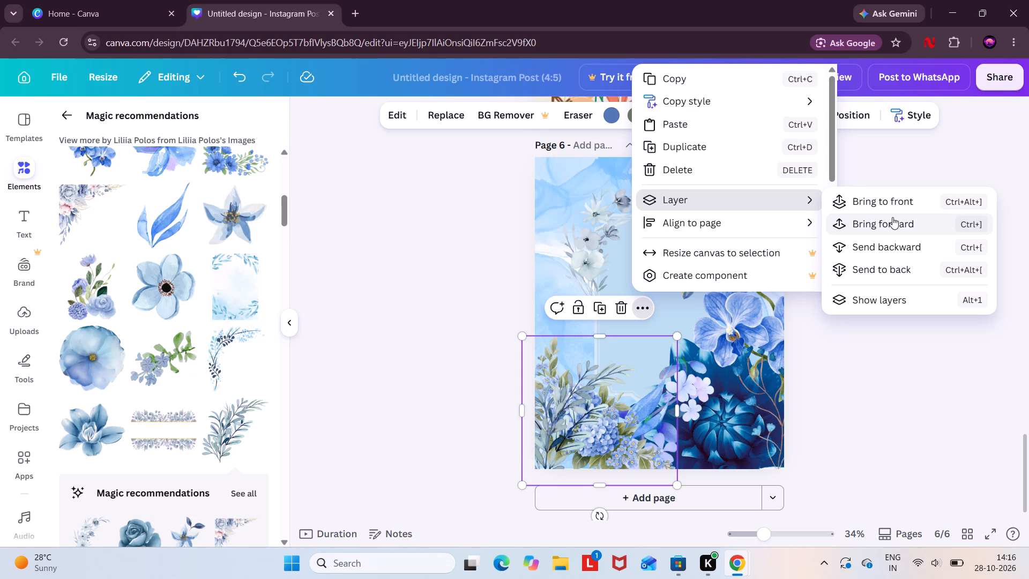
pyautogui.click(892, 217)
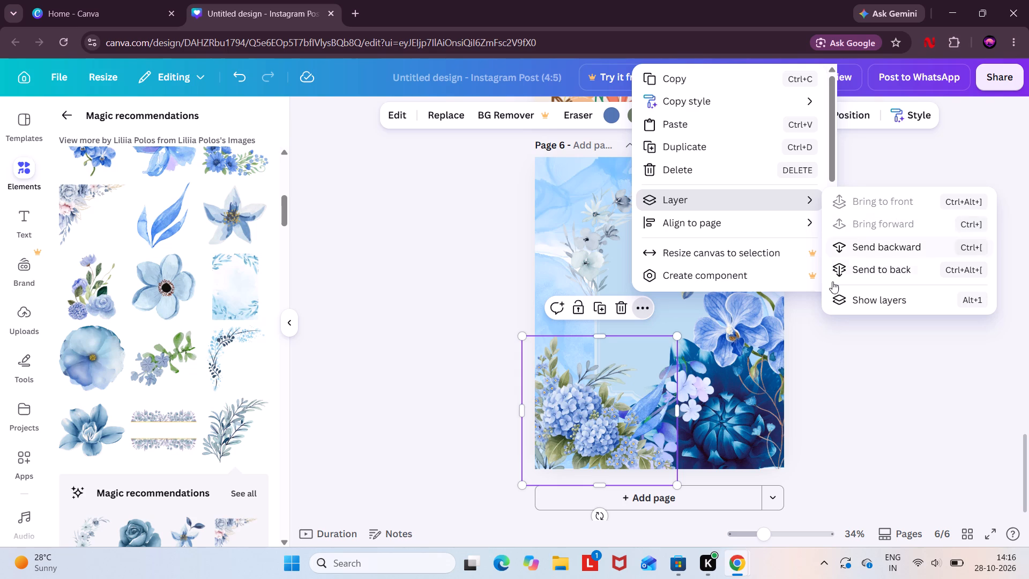
pyautogui.click(446, 304)
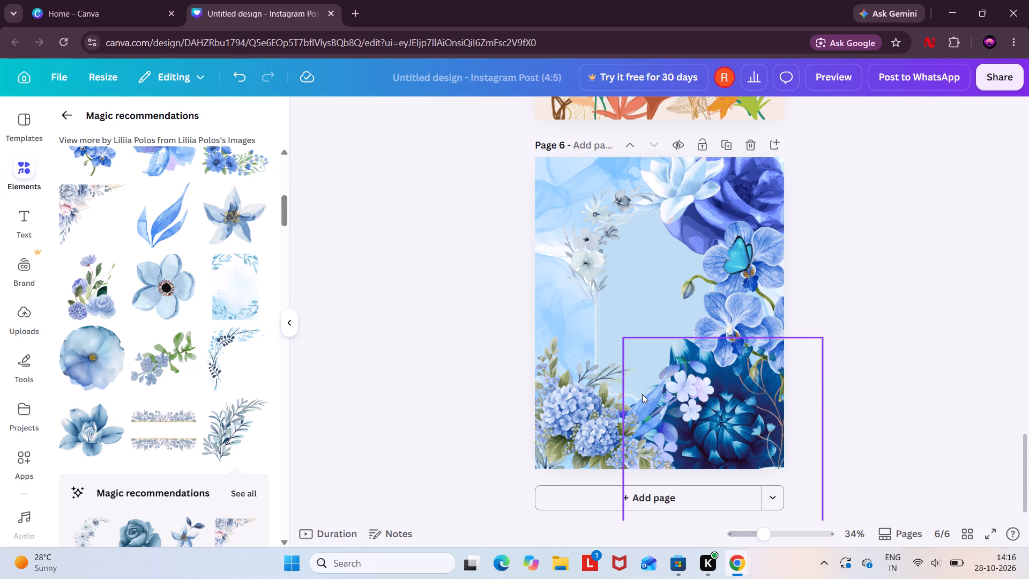
# Lift the hydrangea cluster onto the label and place the single blue leaf beneath the white flower beside the blue rose.
pyautogui.moveTo(587, 418); pyautogui.dragTo(617, 288)
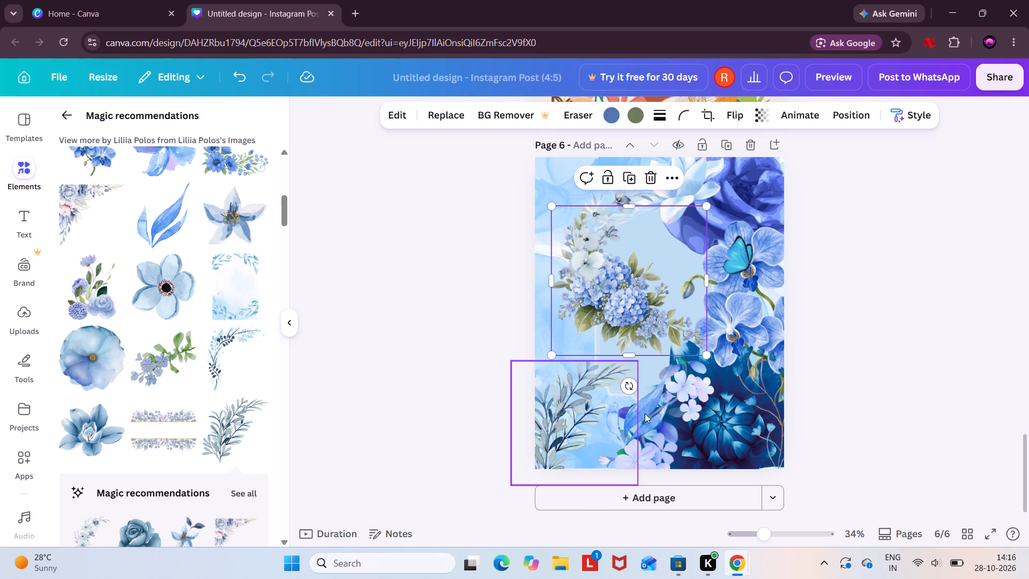
pyautogui.moveTo(645, 413); pyautogui.dragTo(697, 219)
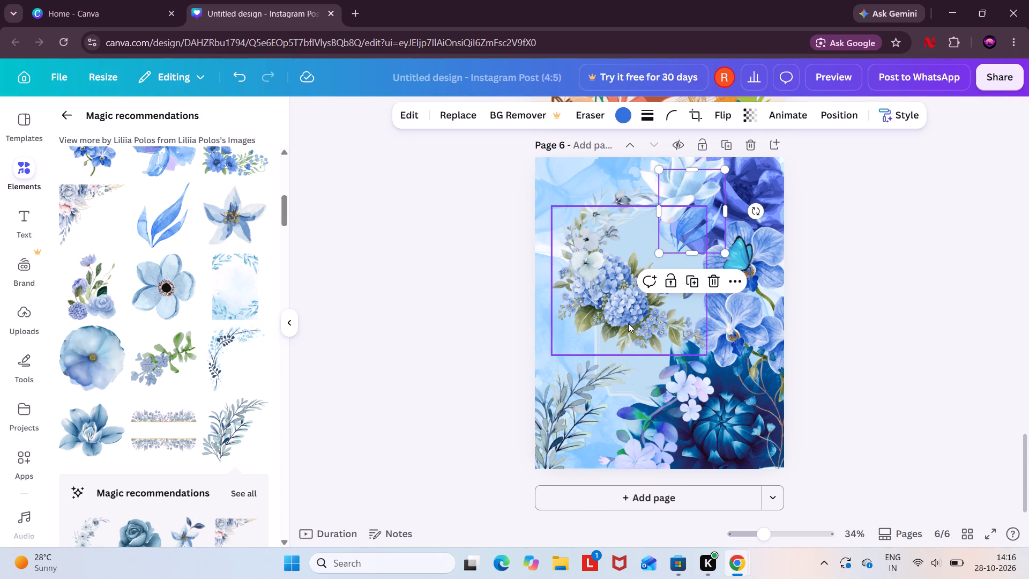
# Enlarge the leafy branch in the page's bottom-left corner and shift it slightly down and to the right.
pyautogui.click(627, 321)
pyautogui.click(572, 456)
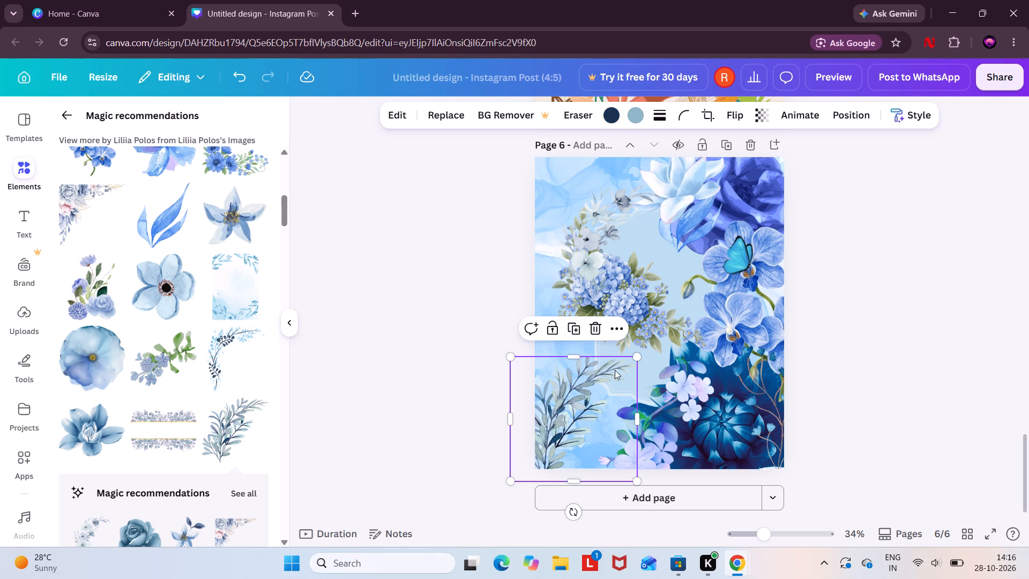
pyautogui.moveTo(635, 355); pyautogui.dragTo(654, 336)
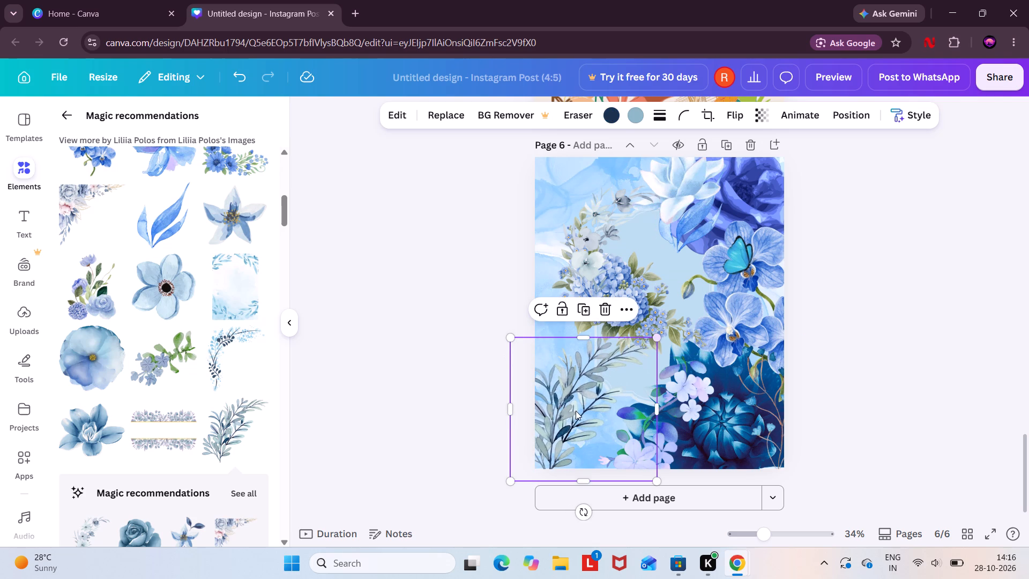
pyautogui.moveTo(575, 411); pyautogui.dragTo(587, 430)
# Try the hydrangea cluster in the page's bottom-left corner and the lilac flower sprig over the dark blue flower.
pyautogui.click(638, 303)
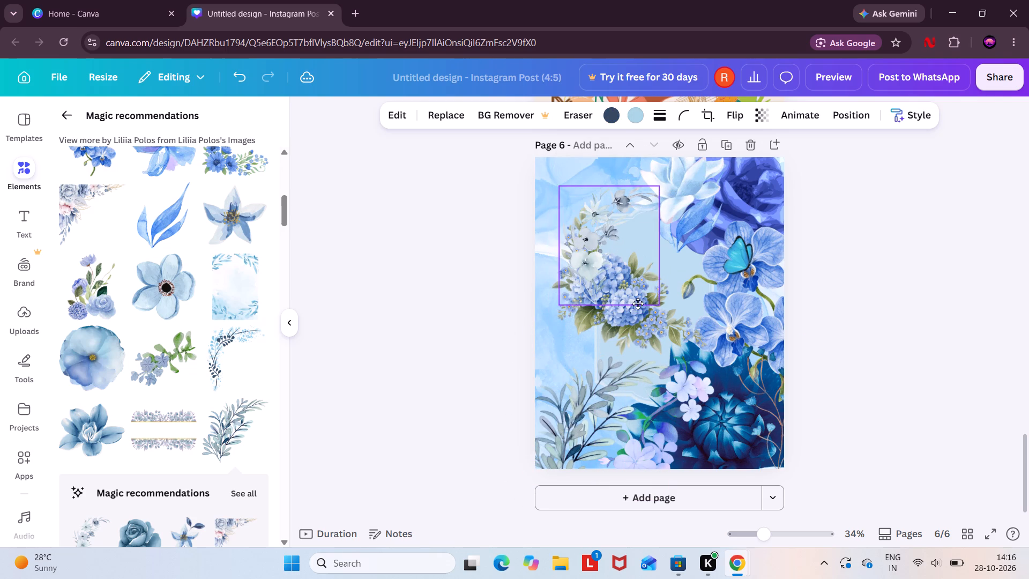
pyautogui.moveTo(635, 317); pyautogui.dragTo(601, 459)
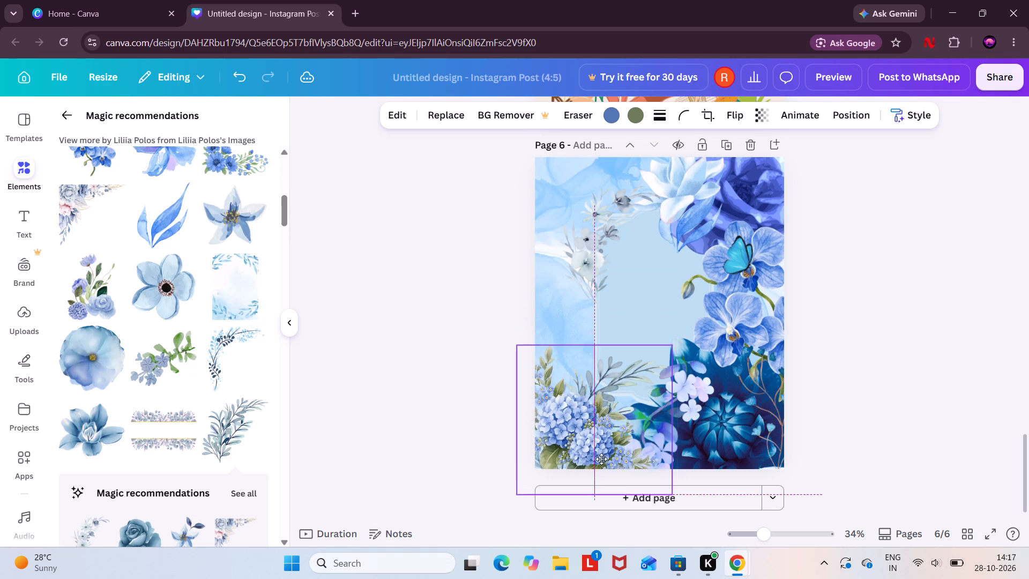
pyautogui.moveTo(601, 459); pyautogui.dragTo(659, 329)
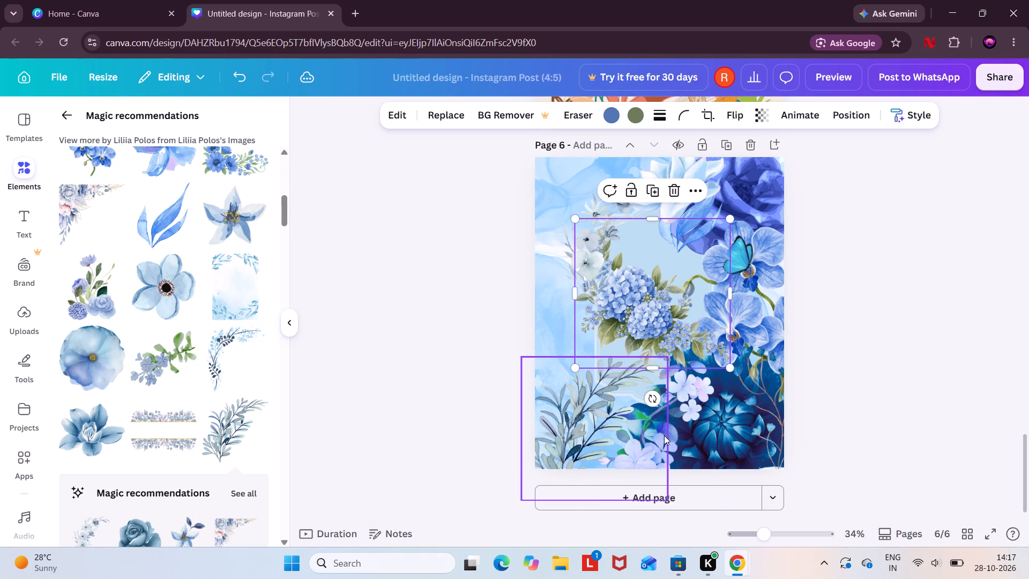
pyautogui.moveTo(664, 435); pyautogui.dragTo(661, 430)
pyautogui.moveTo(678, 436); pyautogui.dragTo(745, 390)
# Shift the white flower sprig lower and further left along the label's left edge.
pyautogui.moveTo(629, 295); pyautogui.dragTo(607, 338)
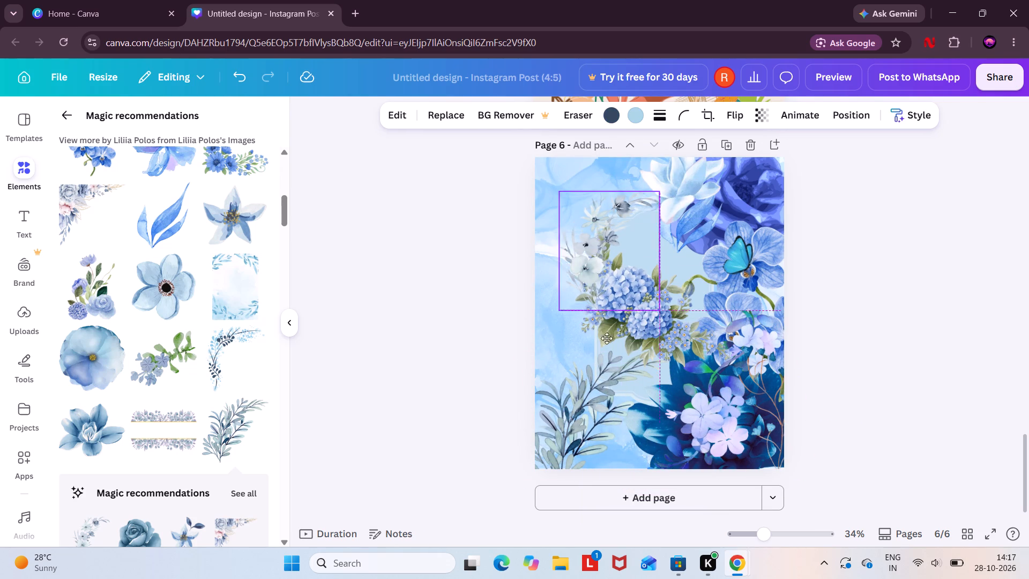
pyautogui.moveTo(607, 338); pyautogui.dragTo(611, 331)
# Set the hydrangea cluster over the leafy branch in the page's bottom-left corner and tuck the lilac flower sprig beside it.
pyautogui.moveTo(654, 335); pyautogui.dragTo(603, 442)
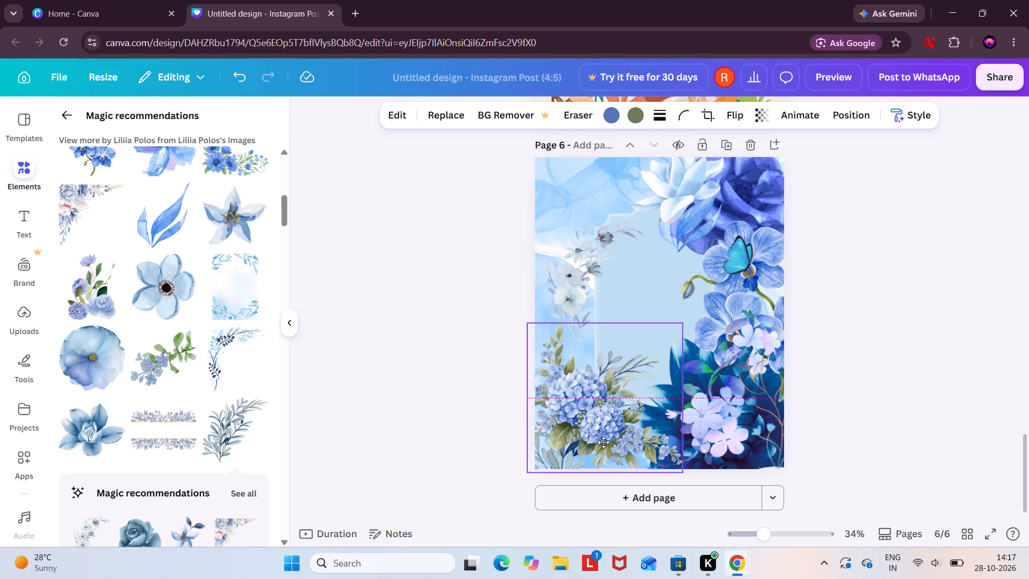
pyautogui.moveTo(603, 442); pyautogui.dragTo(593, 458)
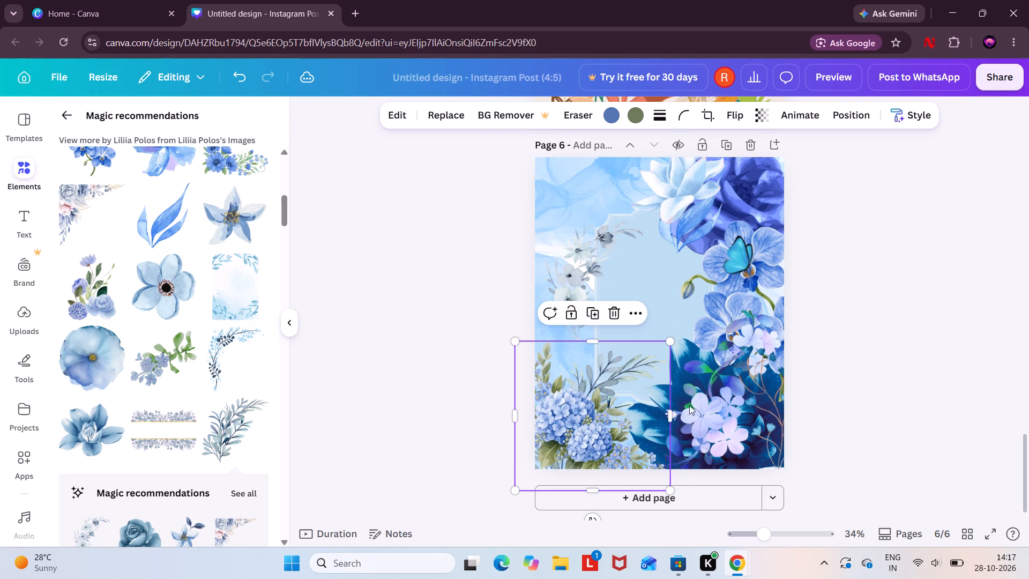
pyautogui.moveTo(722, 406); pyautogui.dragTo(633, 428)
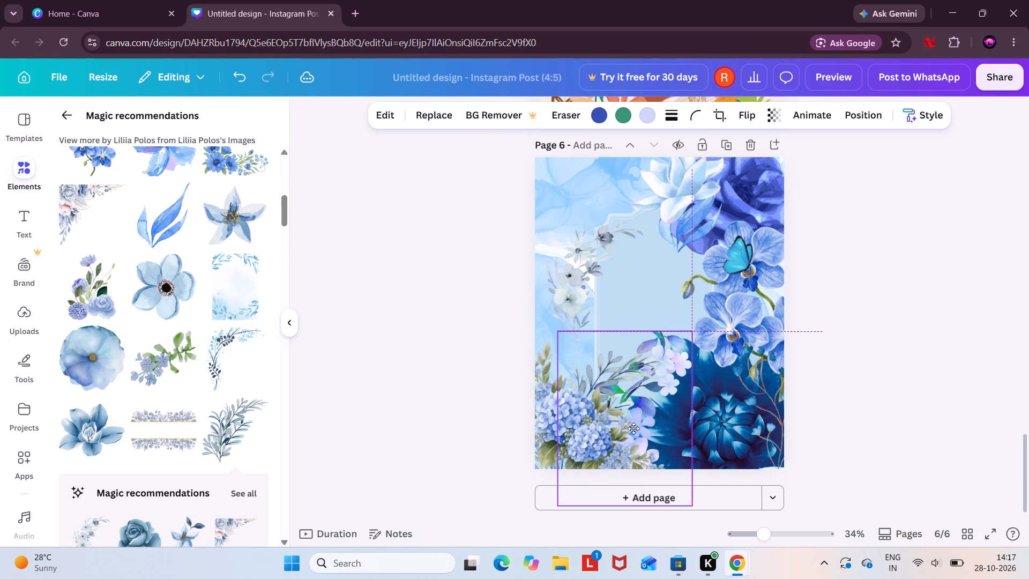
# Arrange the lilac blossom stem and single blue leaf along the label's lower edge and the white flower sprig on its upper-left edge.
pyautogui.moveTo(633, 428); pyautogui.dragTo(645, 428)
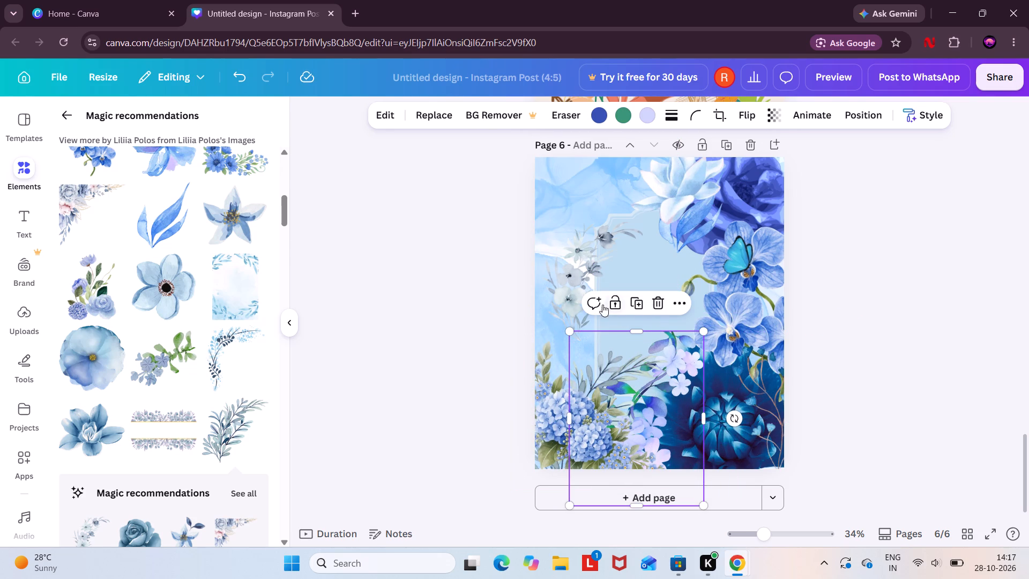
pyautogui.moveTo(567, 285); pyautogui.dragTo(589, 248)
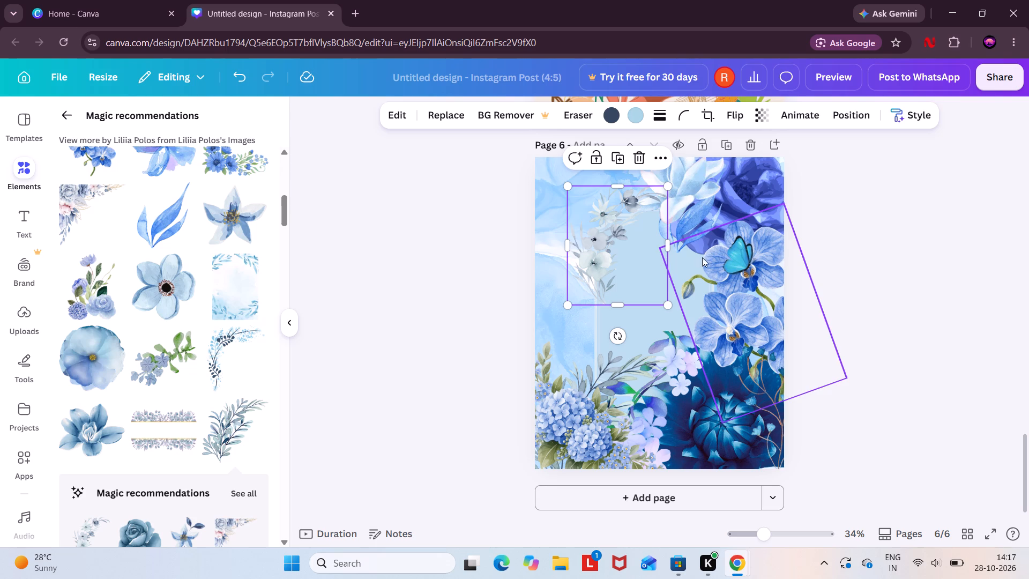
pyautogui.moveTo(701, 223); pyautogui.dragTo(640, 377)
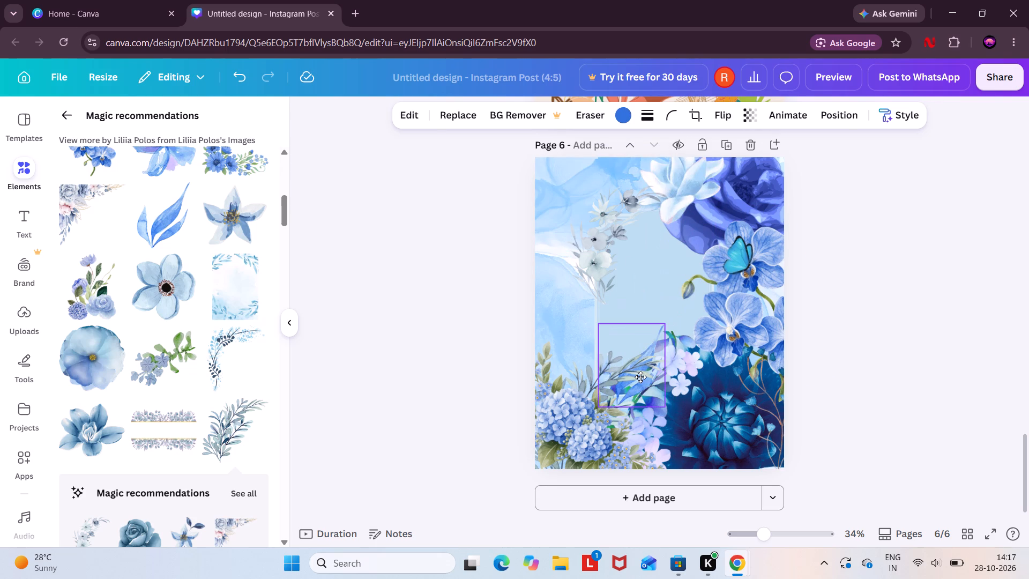
pyautogui.moveTo(640, 377); pyautogui.dragTo(638, 386)
pyautogui.click(884, 354)
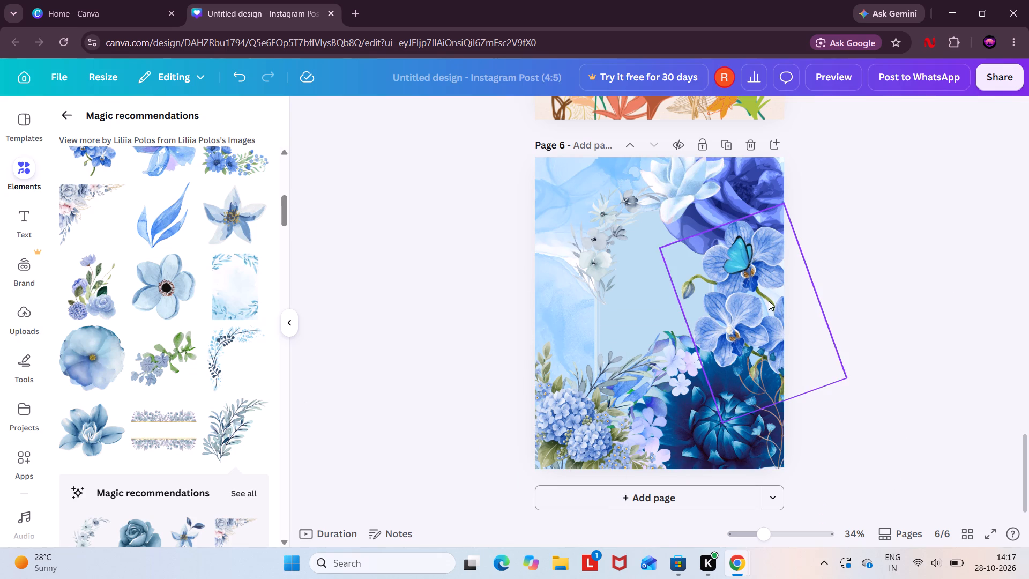
# Replace the white flower sprig on the label with the blue-grey berry sprig from the recommendations and move it beside the orchids.
pyautogui.scroll(-2, 232, 417)
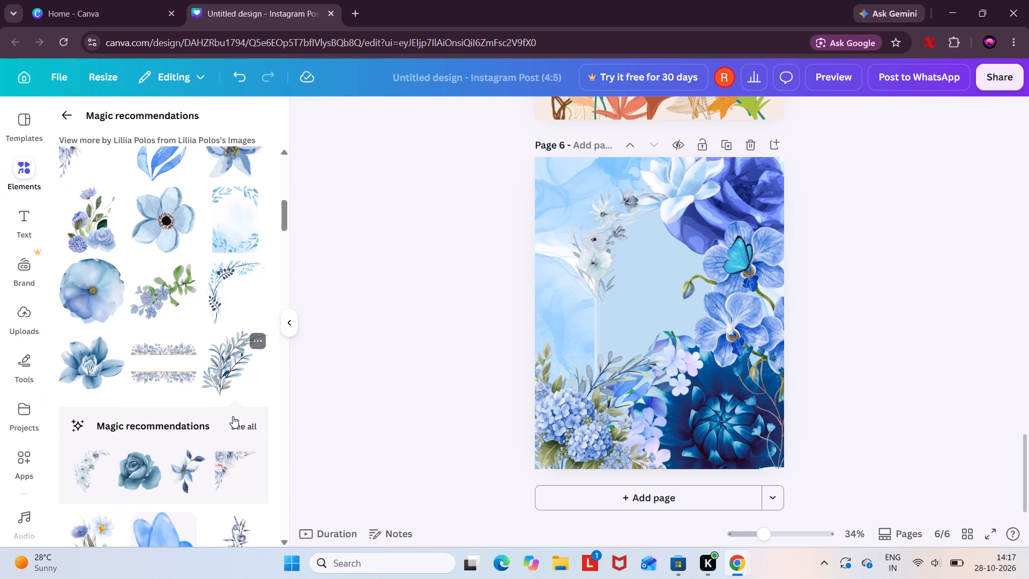
pyautogui.scroll(-1, 233, 416)
pyautogui.moveTo(233, 415); pyautogui.dragTo(793, 238)
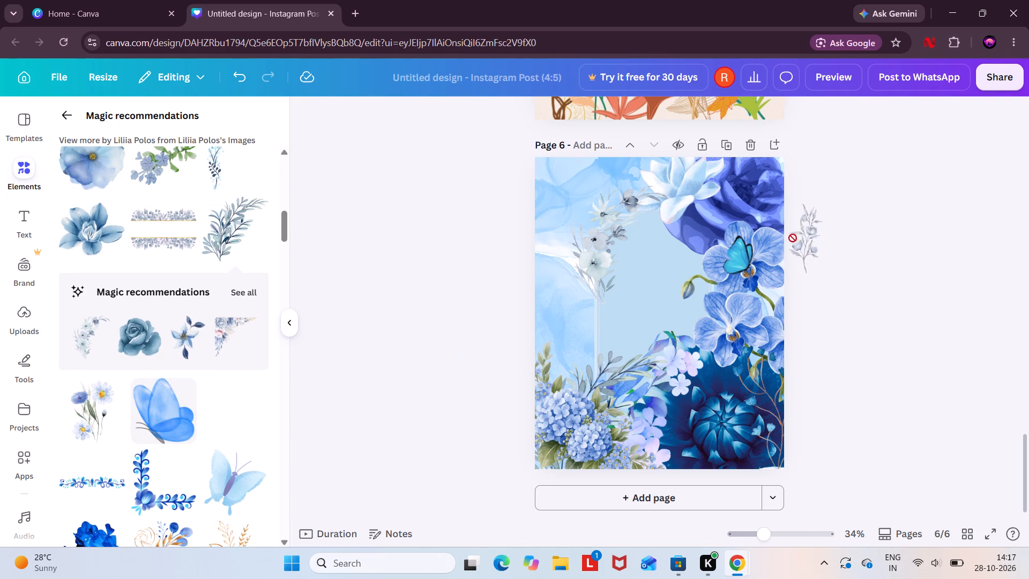
pyautogui.moveTo(793, 238); pyautogui.dragTo(666, 305)
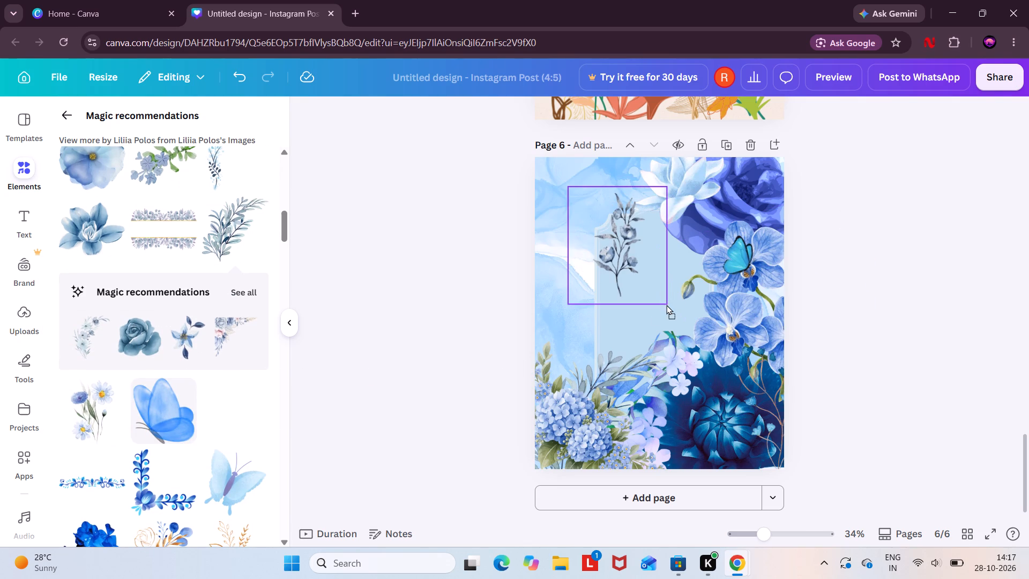
pyautogui.moveTo(666, 305); pyautogui.dragTo(642, 278)
pyautogui.moveTo(636, 276); pyautogui.dragTo(628, 305)
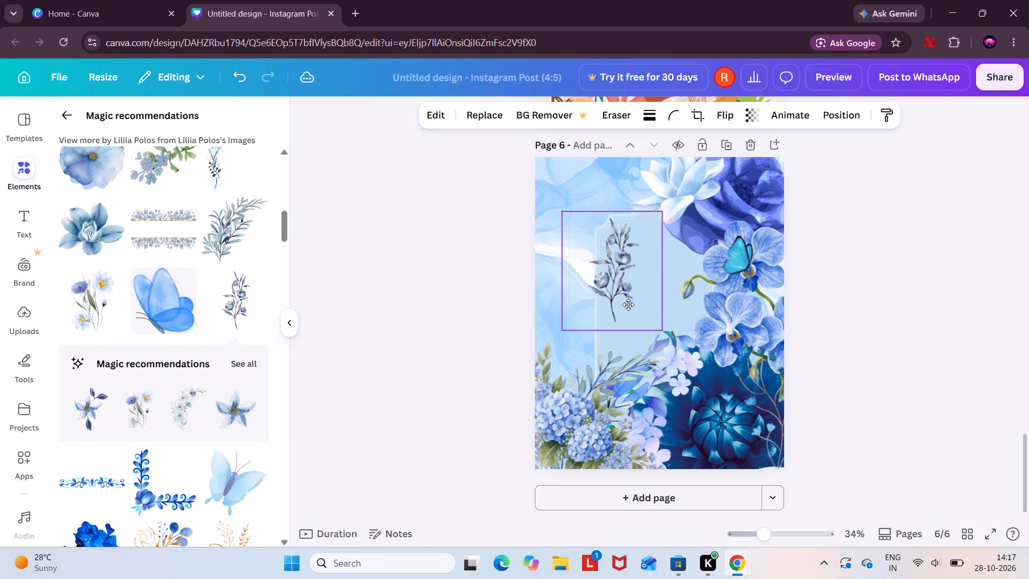
pyautogui.moveTo(628, 305); pyautogui.dragTo(697, 329)
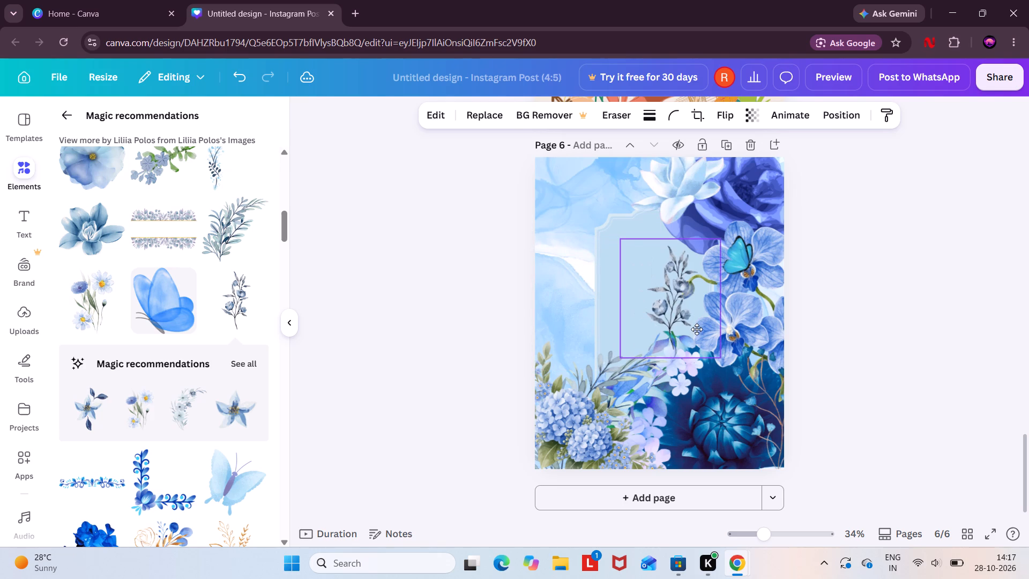
pyautogui.moveTo(697, 329); pyautogui.dragTo(696, 329)
# Add the white flower sprig from the recommendations again, shrink it and place it over the label's upper-left corner.
pyautogui.moveTo(185, 407); pyautogui.dragTo(289, 384)
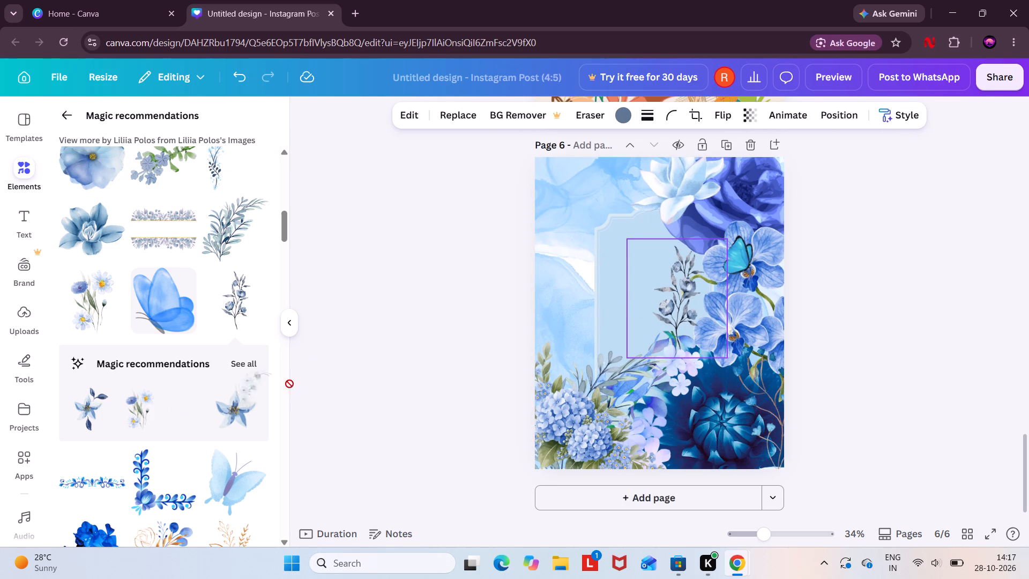
pyautogui.moveTo(289, 384); pyautogui.dragTo(561, 162)
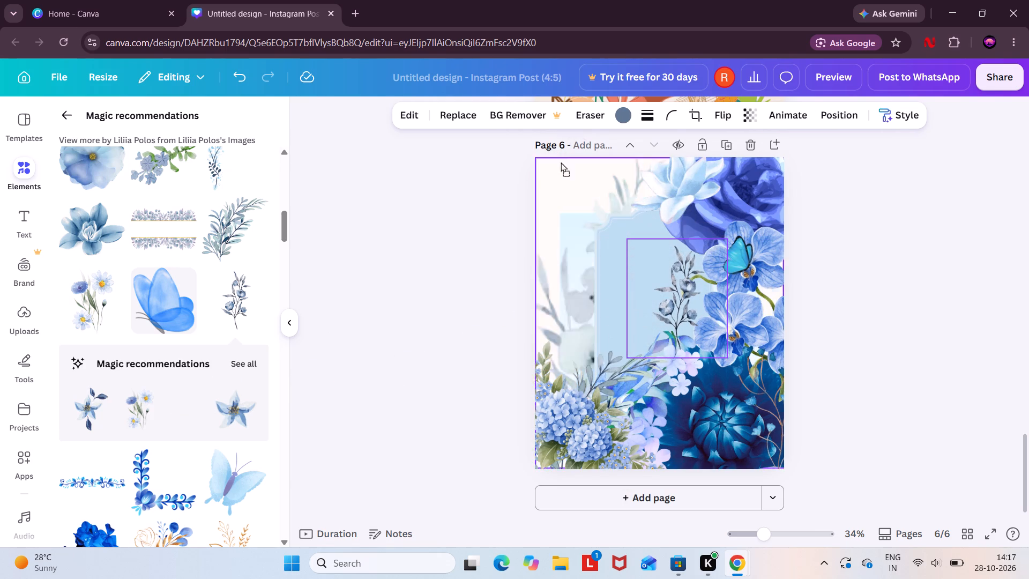
pyautogui.moveTo(561, 162); pyautogui.dragTo(569, 201)
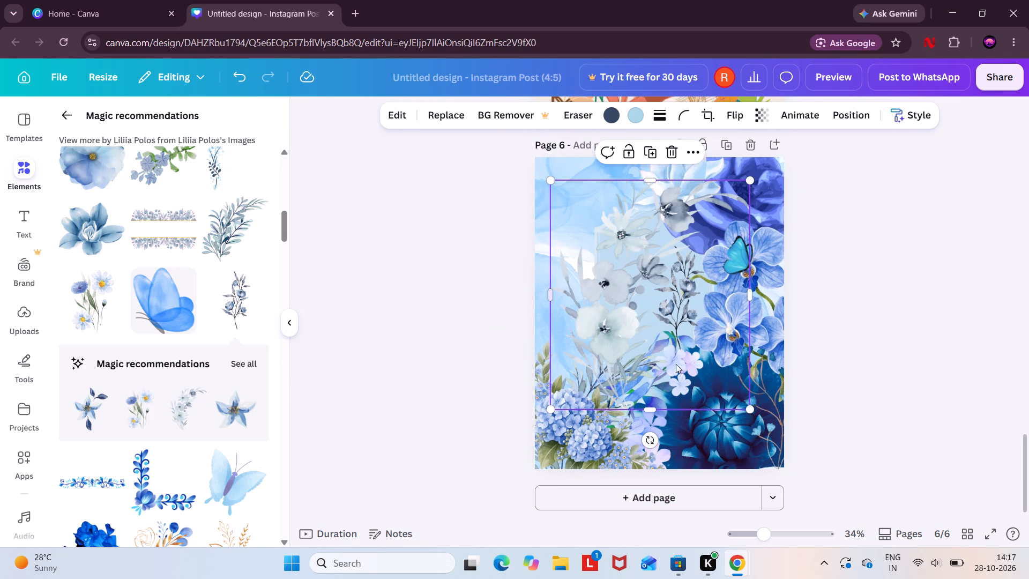
pyautogui.moveTo(751, 413); pyautogui.dragTo(603, 273)
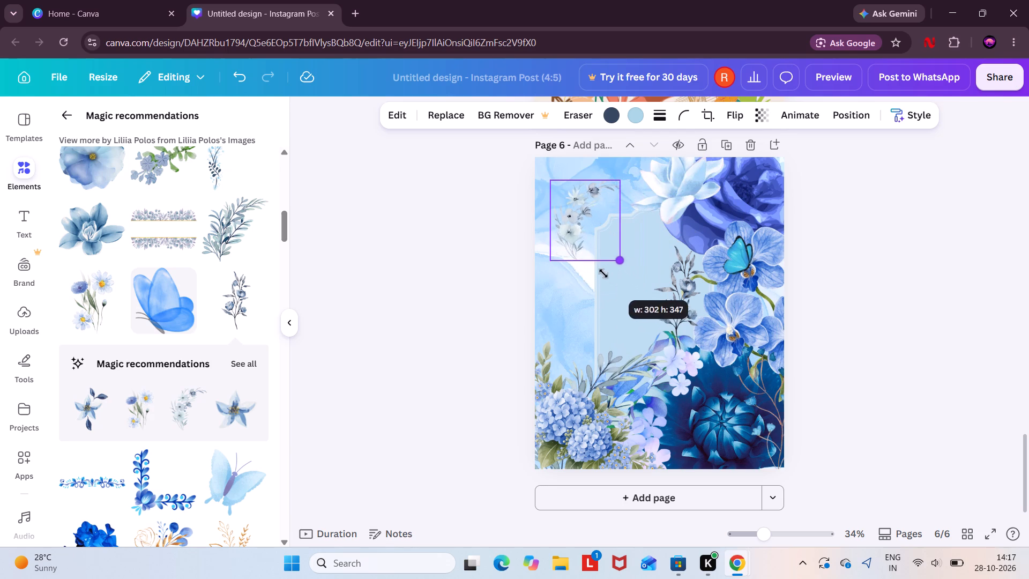
pyautogui.moveTo(603, 273); pyautogui.dragTo(604, 274)
pyautogui.moveTo(580, 204); pyautogui.dragTo(610, 231)
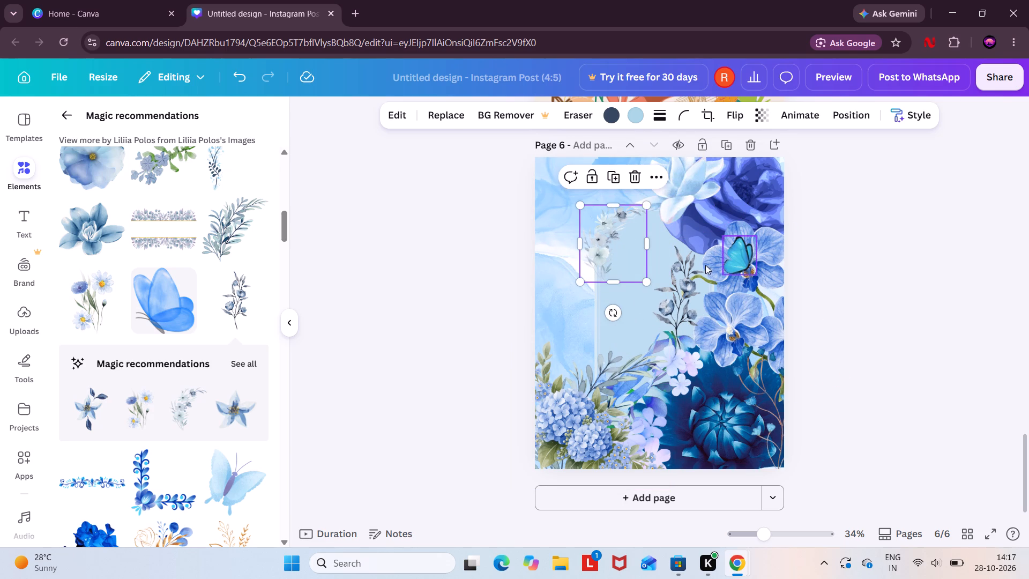
# Shrink the berry sprig, tilt it slightly counter-clockwise and move it among the orchids on the page's right edge.
pyautogui.click(673, 312)
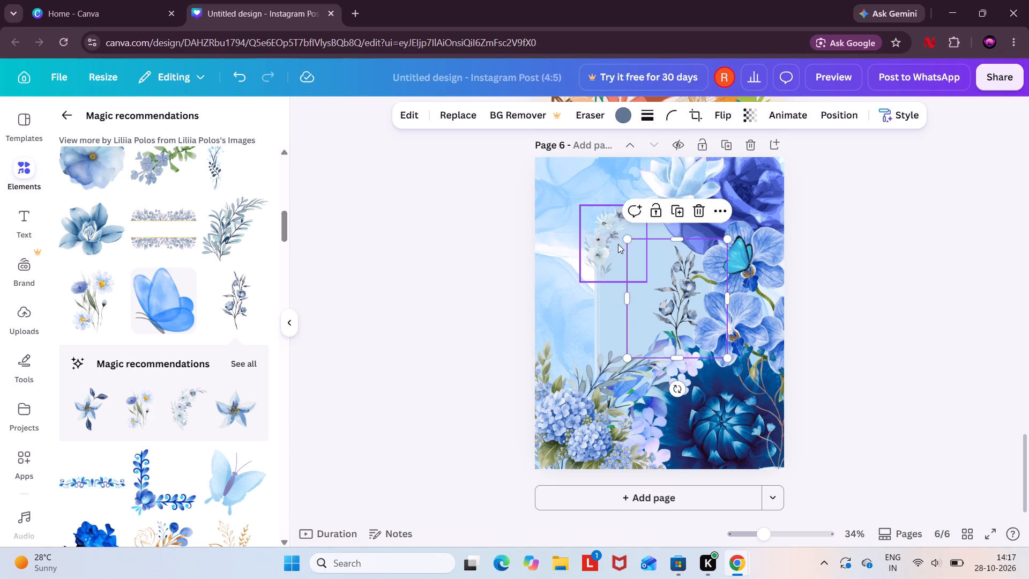
pyautogui.moveTo(627, 239); pyautogui.dragTo(656, 267)
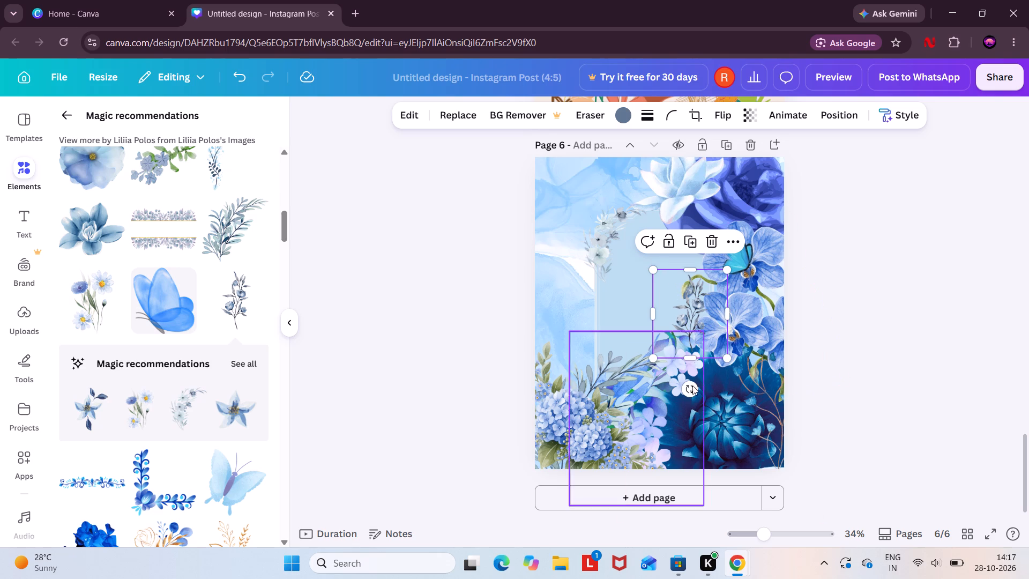
pyautogui.moveTo(689, 385); pyautogui.dragTo(705, 377)
pyautogui.moveTo(681, 307); pyautogui.dragTo(766, 286)
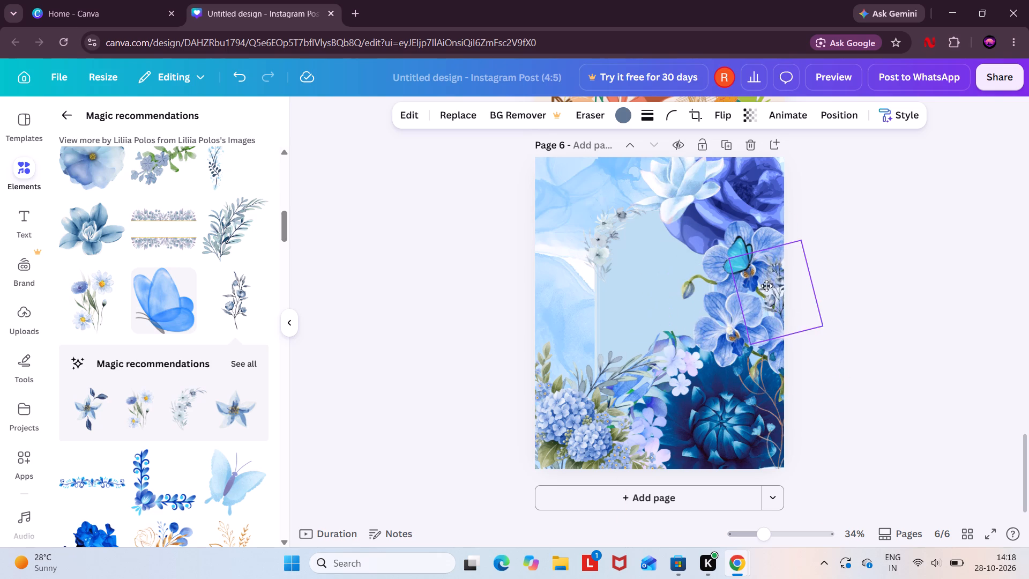
pyautogui.moveTo(766, 286); pyautogui.dragTo(764, 301)
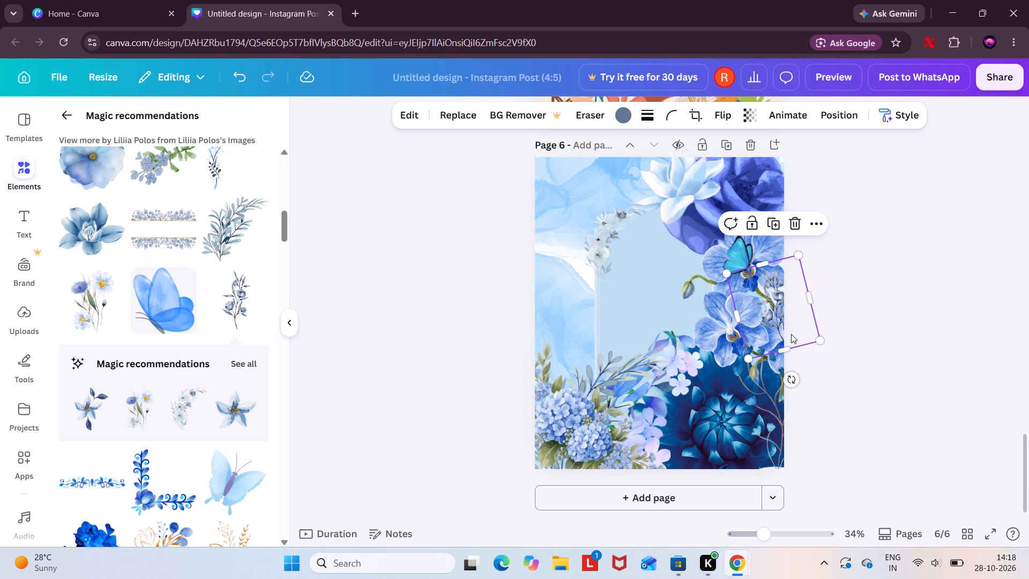
# Fine-tune the berry sprig by enlarging it slightly and nudging it further out beside the orchids, and leave it deselected.
pyautogui.click(772, 302)
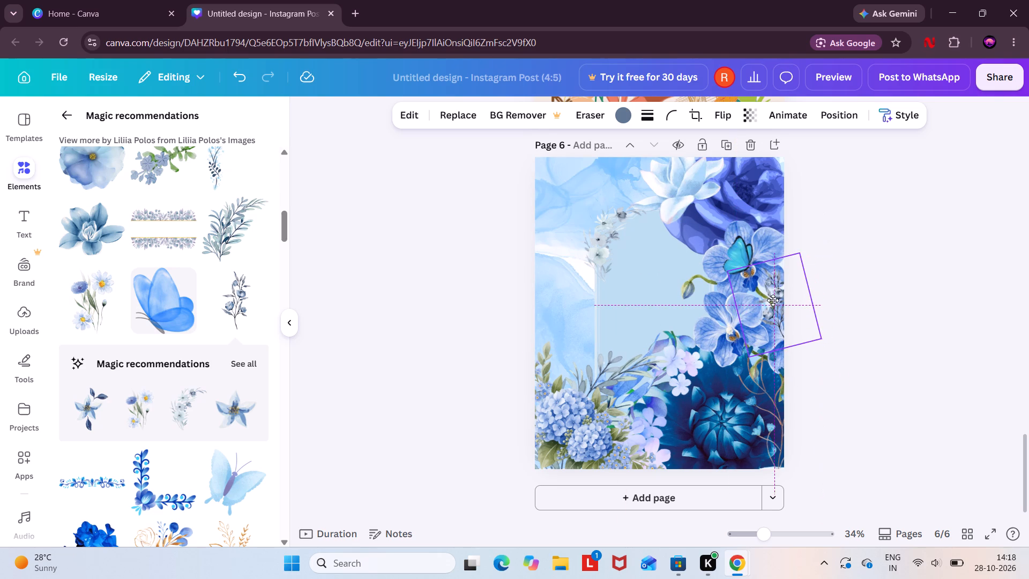
pyautogui.moveTo(729, 271); pyautogui.dragTo(718, 273)
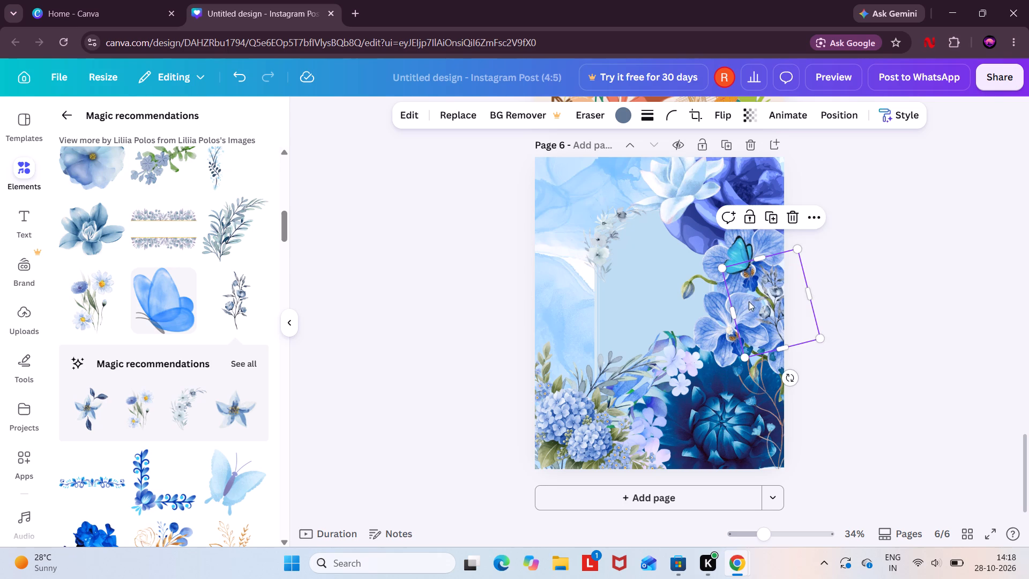
pyautogui.moveTo(750, 302); pyautogui.dragTo(756, 308)
pyautogui.moveTo(730, 273); pyautogui.dragTo(726, 273)
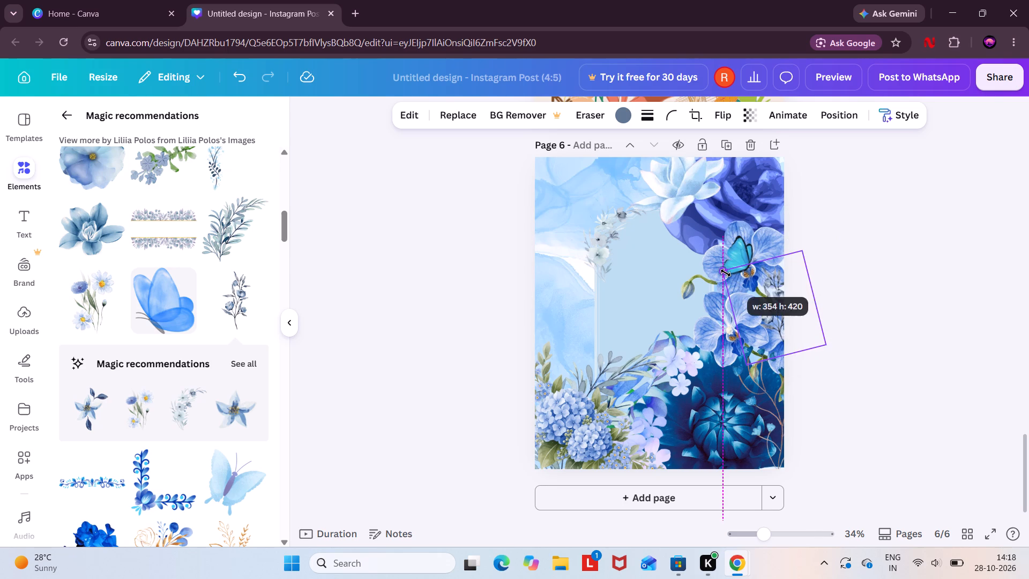
pyautogui.moveTo(726, 273); pyautogui.dragTo(721, 273)
pyautogui.moveTo(753, 298); pyautogui.dragTo(761, 301)
pyautogui.moveTo(729, 274); pyautogui.dragTo(706, 279)
pyautogui.click(421, 320)
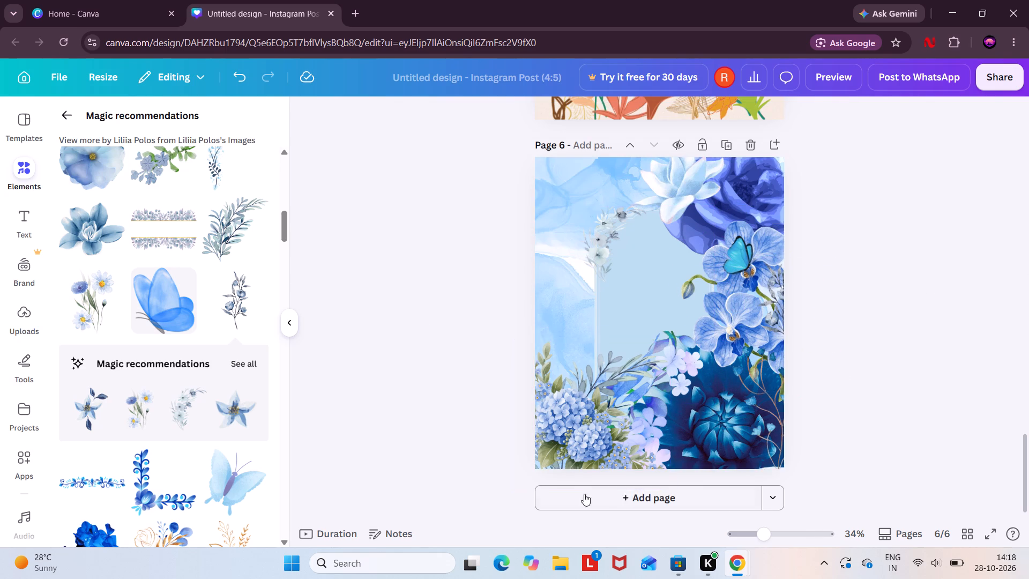
pyautogui.moveTo(589, 492); pyautogui.dragTo(605, 481)
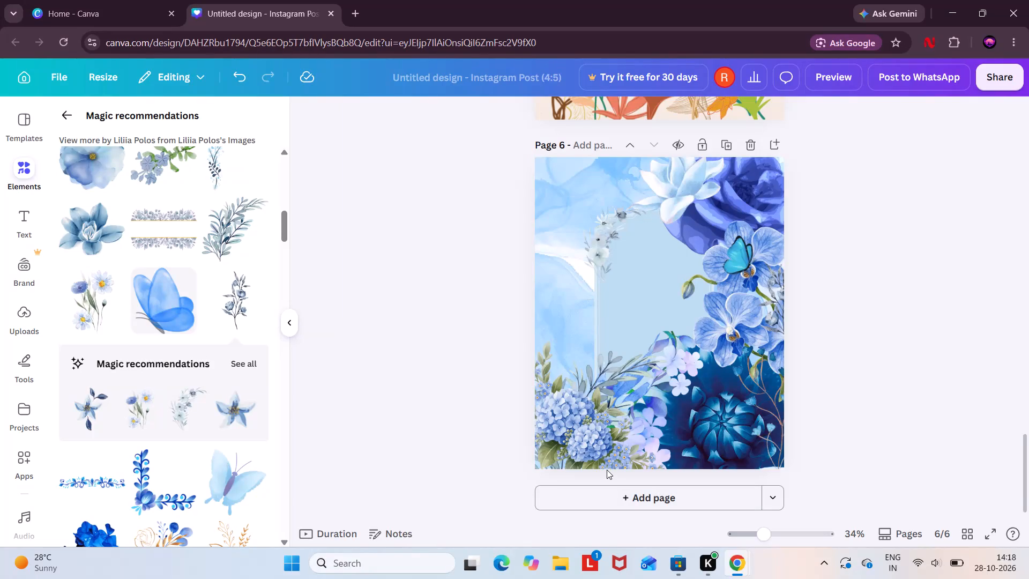
# Add a blank page 7 after the blue floral page.
pyautogui.click(673, 506)
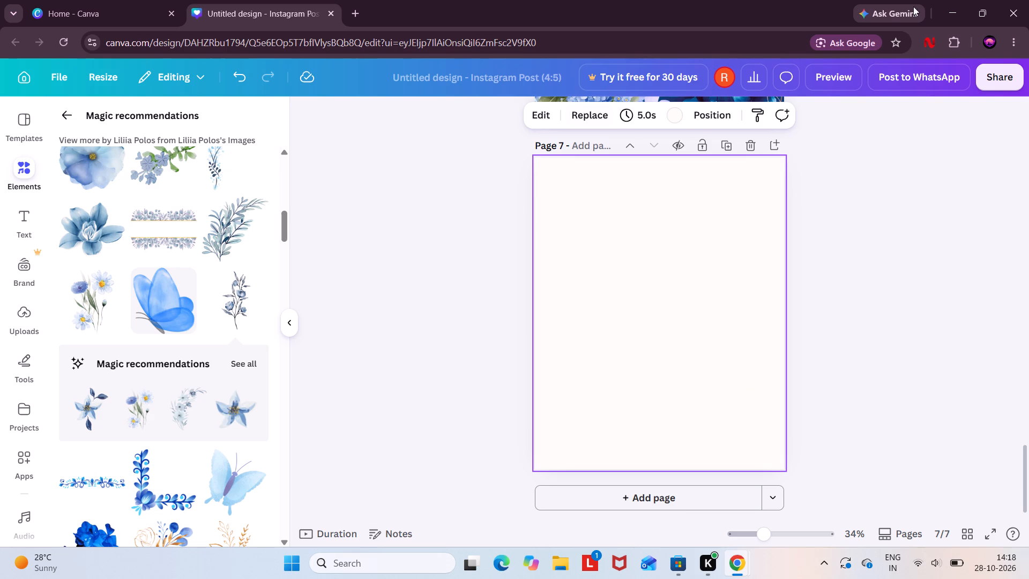
# Review the finished designs from page 6 back to page 1 and return to the blank page 7.
pyautogui.scroll(7, 634, 245)
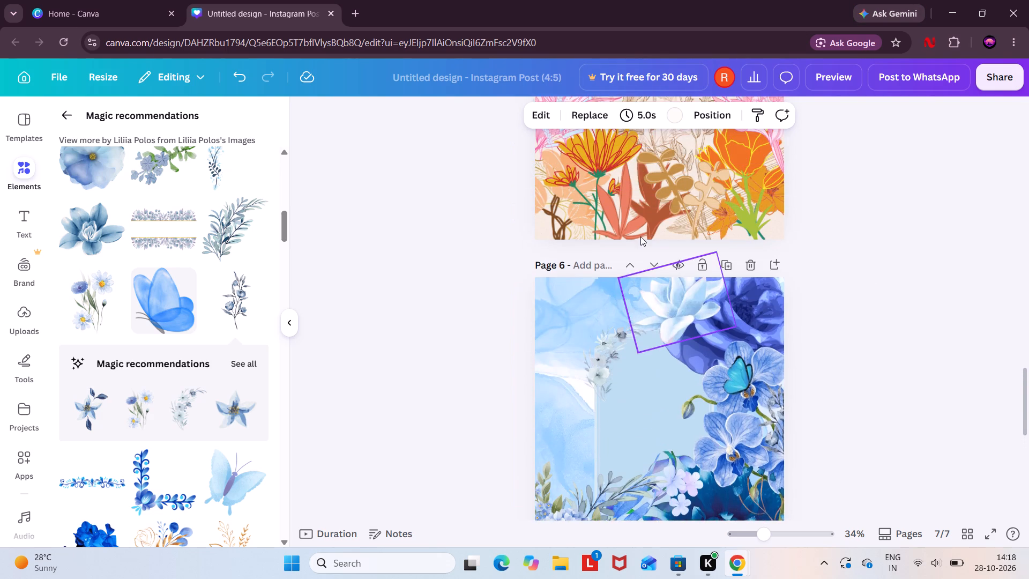
pyautogui.scroll(8, 640, 236)
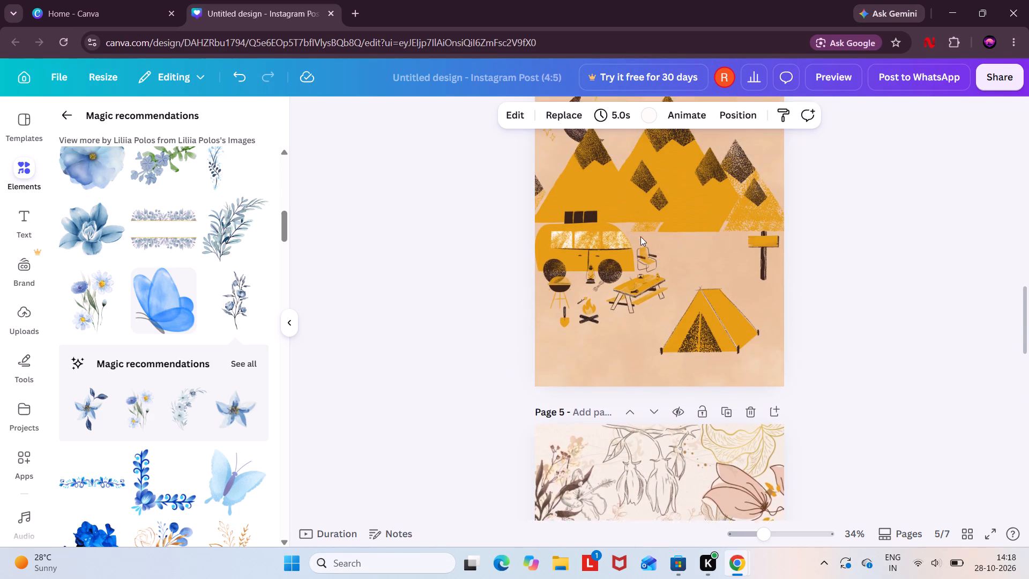
pyautogui.scroll(4, 640, 236)
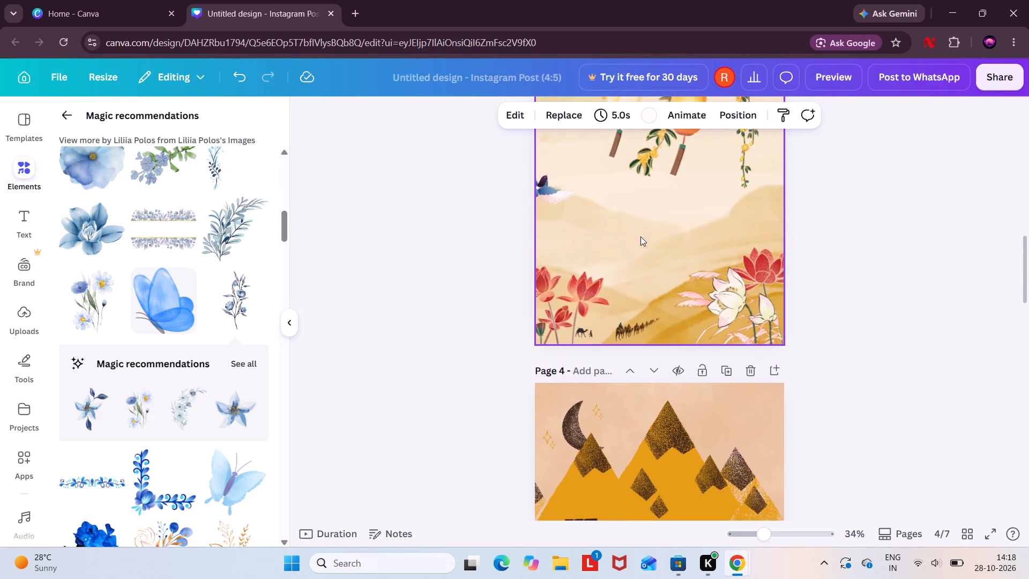
pyautogui.scroll(3, 640, 236)
pyautogui.scroll(-2, 640, 236)
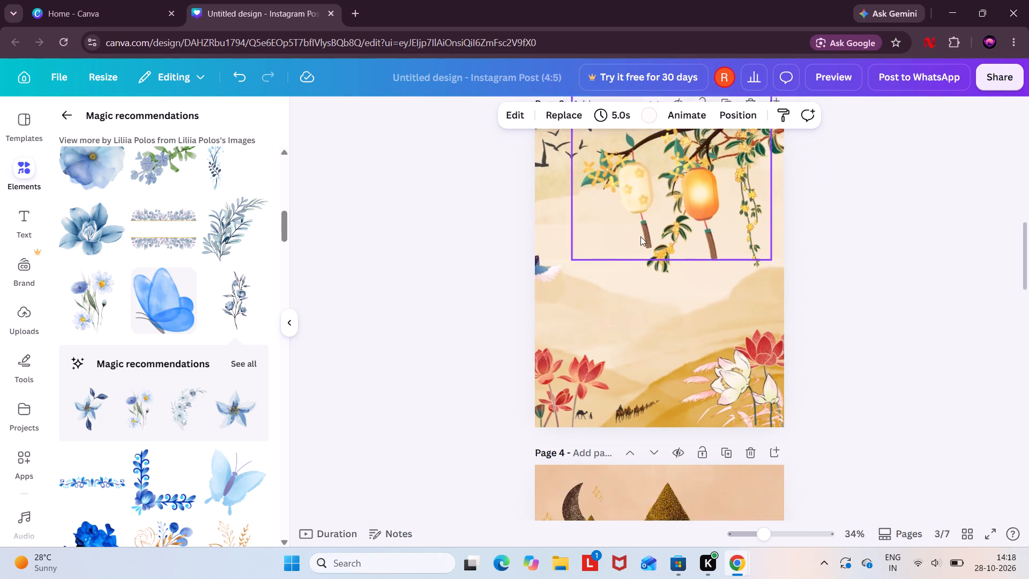
pyautogui.scroll(3, 640, 236)
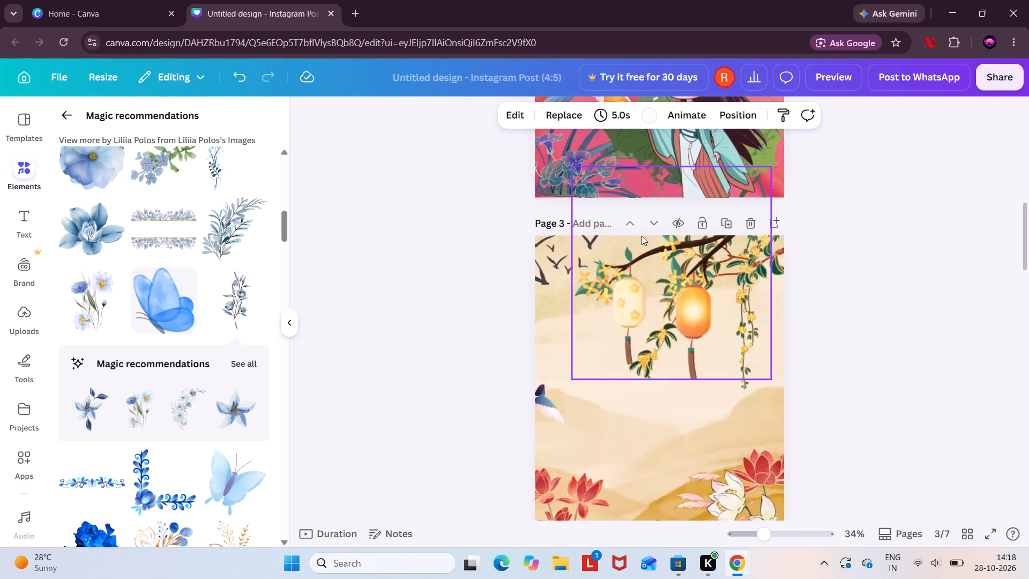
pyautogui.scroll(3, 642, 236)
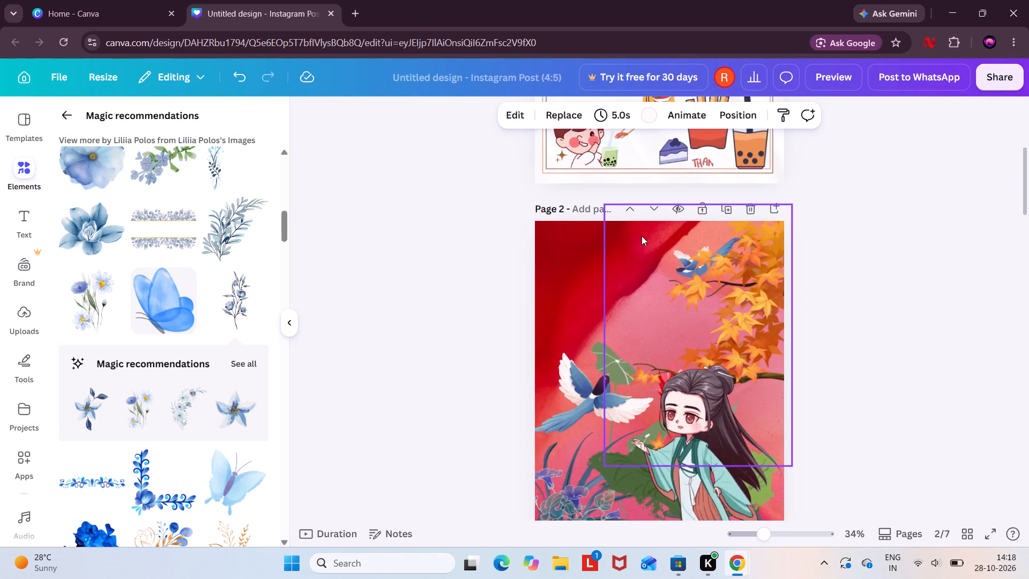
pyautogui.scroll(3, 642, 236)
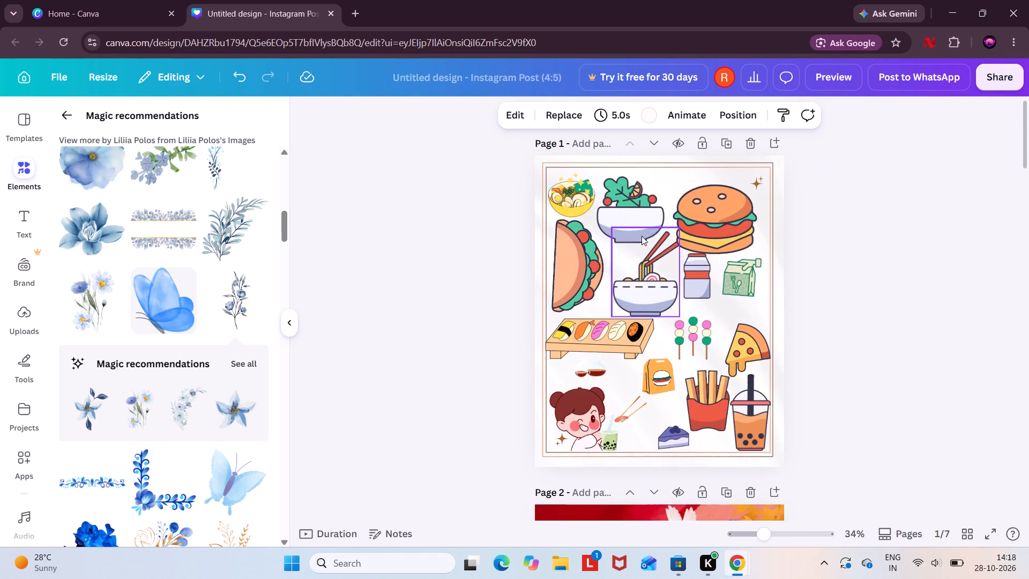
pyautogui.scroll(-5, 642, 236)
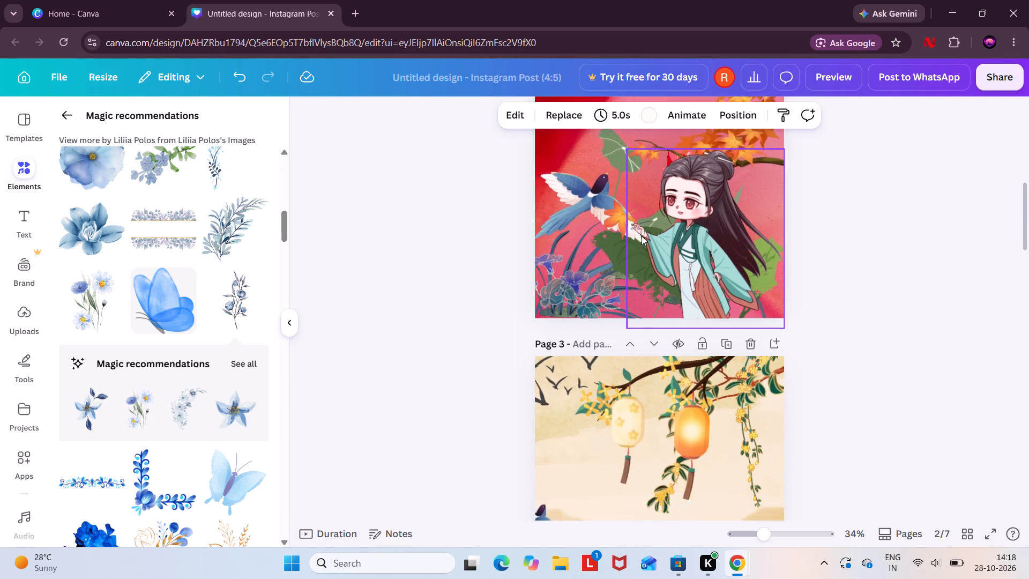
pyautogui.scroll(-2, 642, 236)
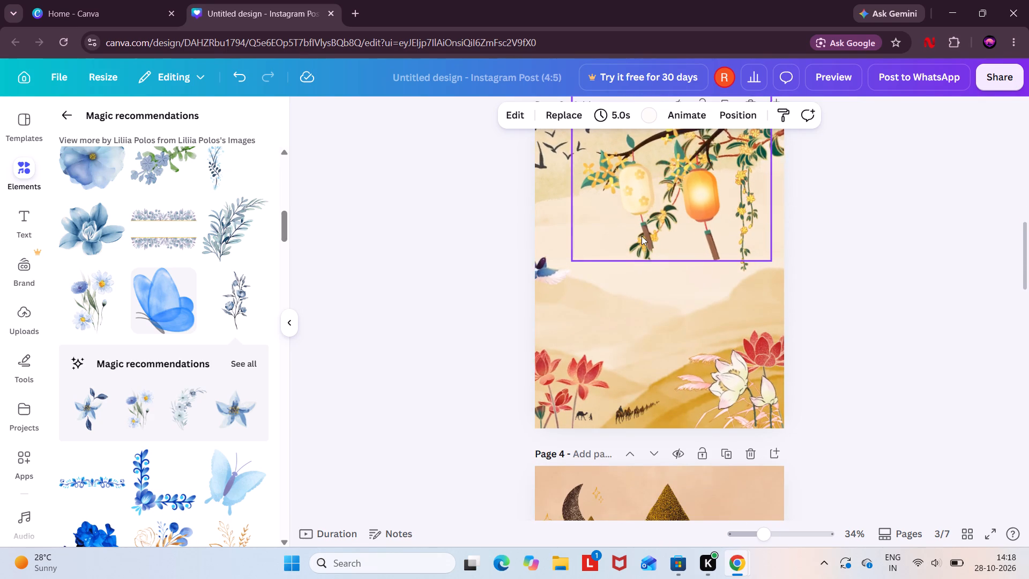
pyautogui.scroll(-3, 642, 236)
pyautogui.scroll(1, 642, 236)
pyautogui.scroll(-1, 642, 236)
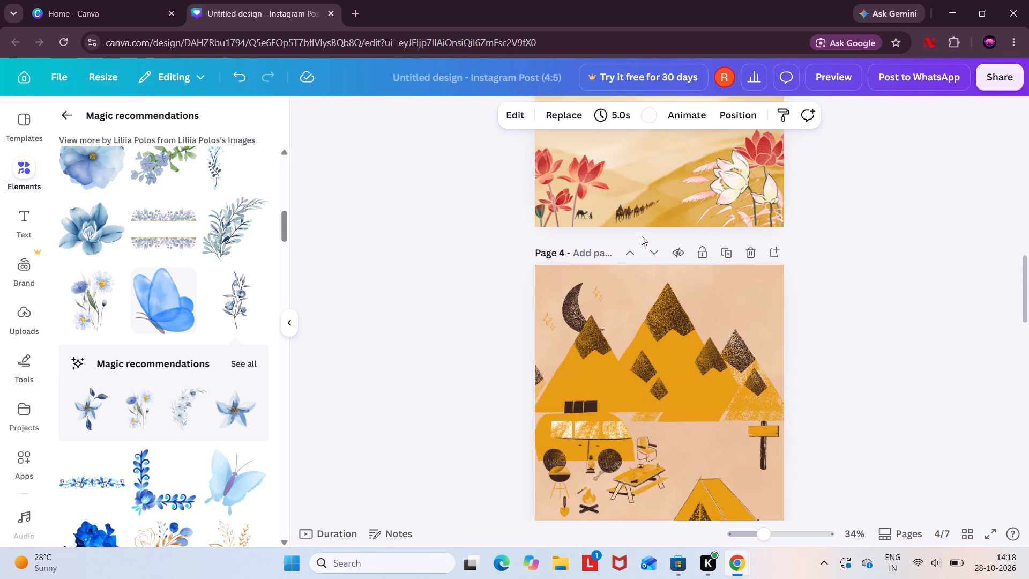
pyautogui.scroll(1, 642, 236)
pyautogui.scroll(-5, 642, 235)
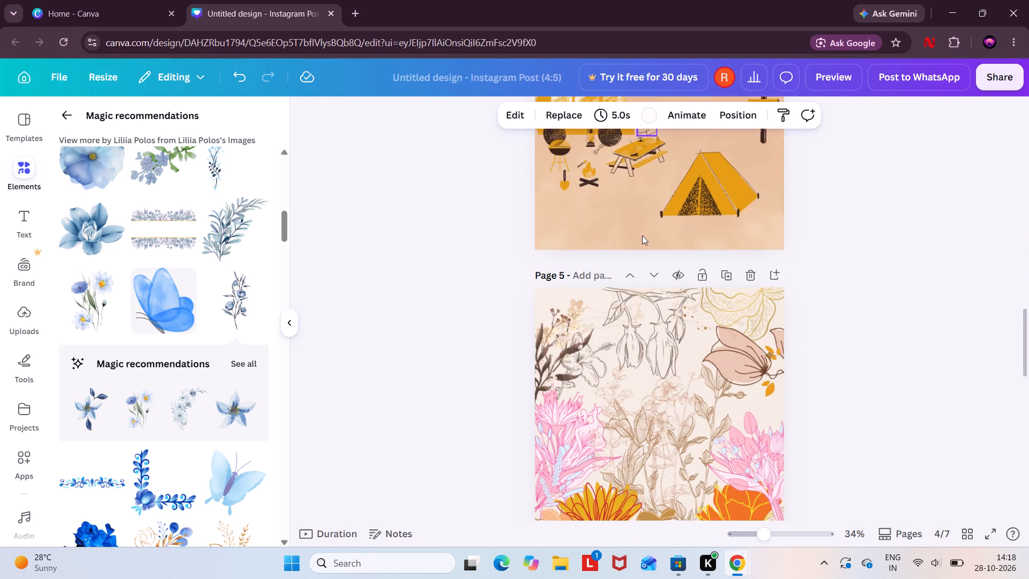
pyautogui.scroll(-5, 644, 236)
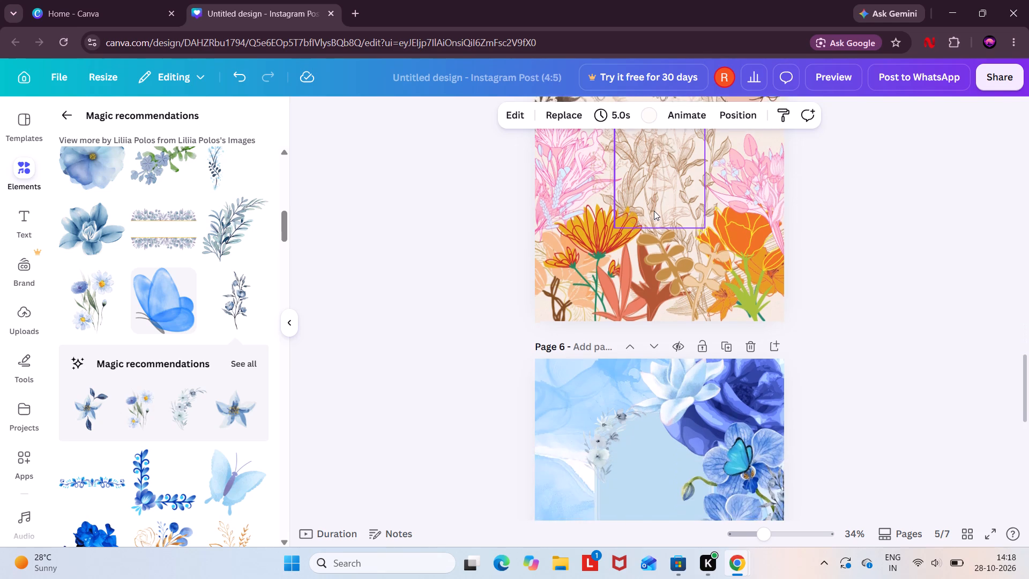
pyautogui.scroll(-5, 654, 211)
pyautogui.scroll(-6, 197, 344)
# Leave the blue background results and browse the Graphics and Animations categories for elements to use on page 7.
pyautogui.click(68, 115)
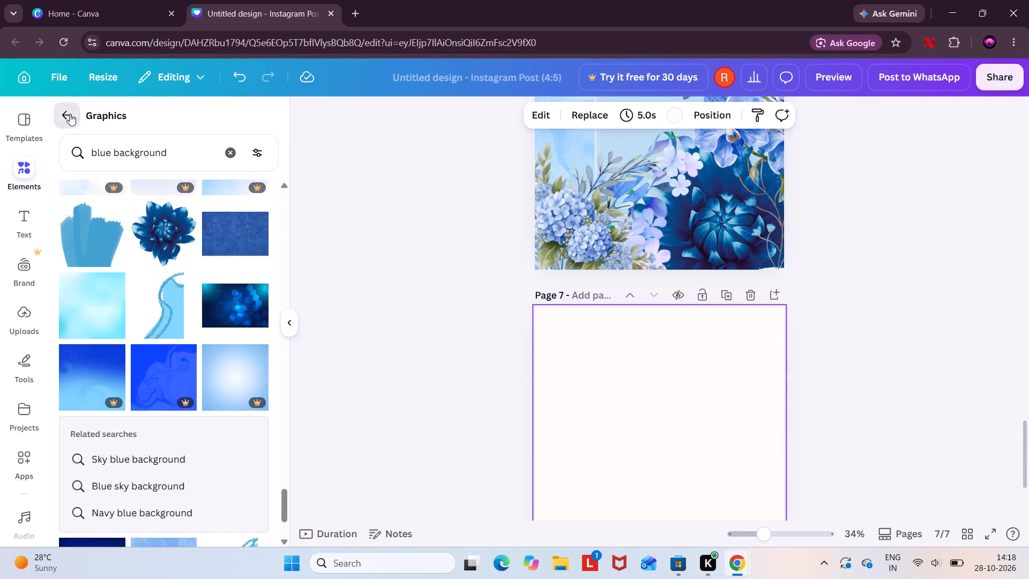
pyautogui.click(70, 114)
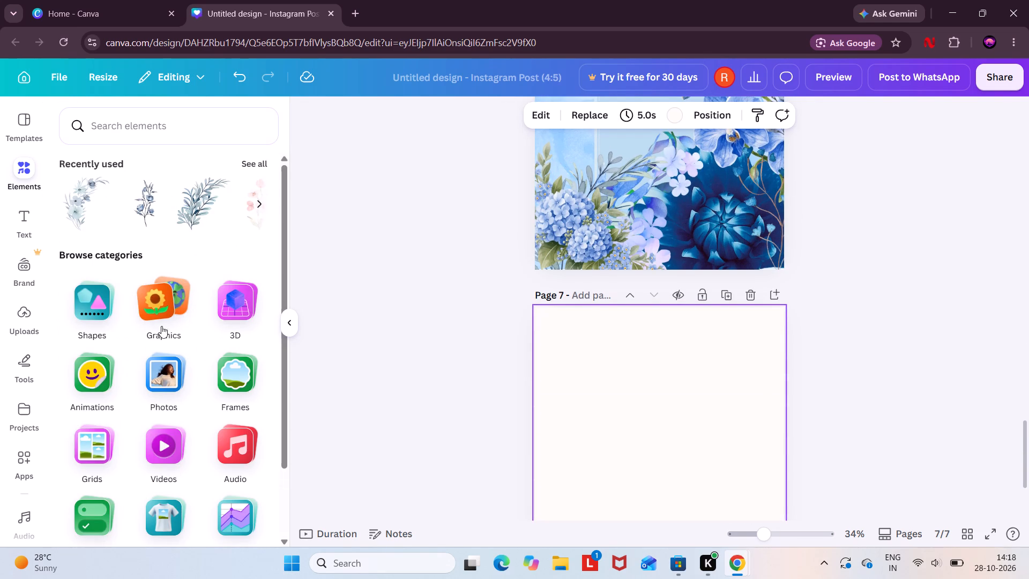
pyautogui.click(168, 305)
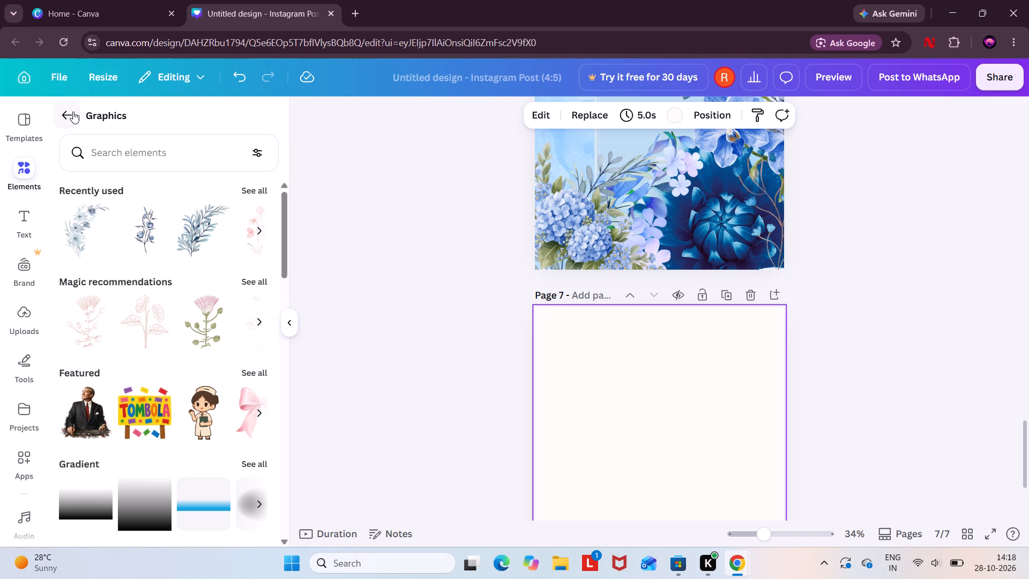
pyautogui.click(71, 112)
pyautogui.click(94, 380)
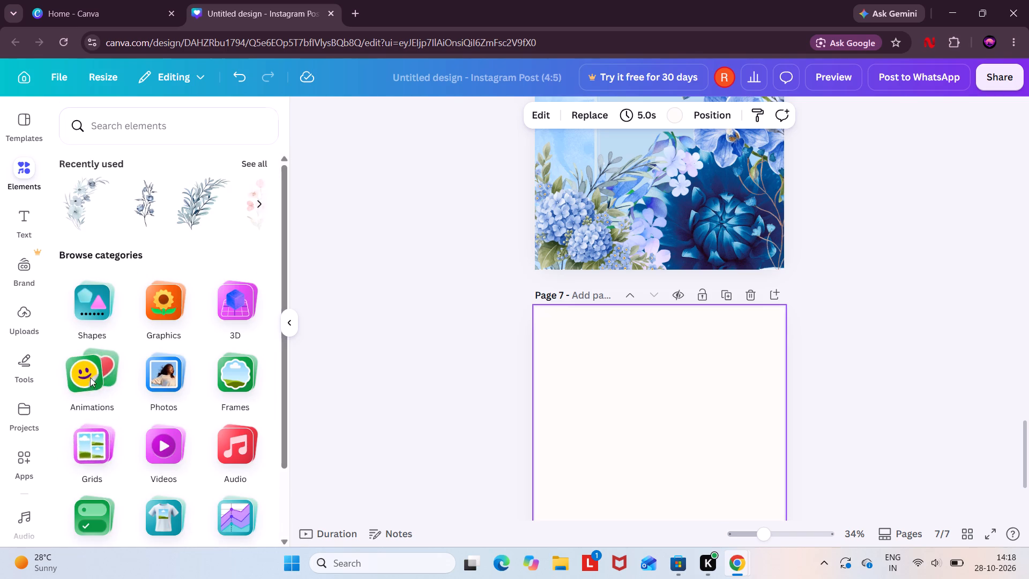
pyautogui.scroll(-2, 161, 316)
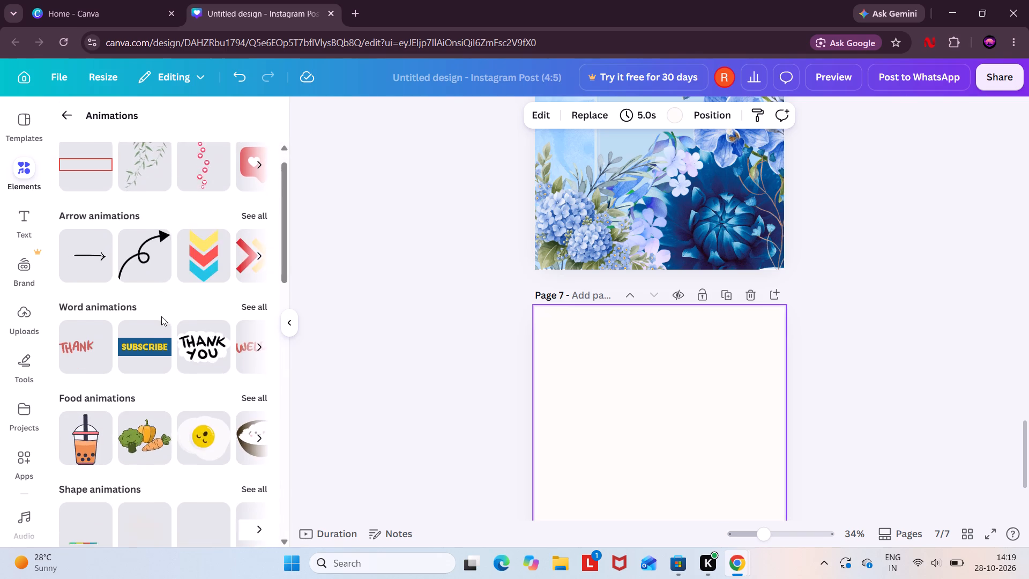
pyautogui.scroll(-6, 162, 317)
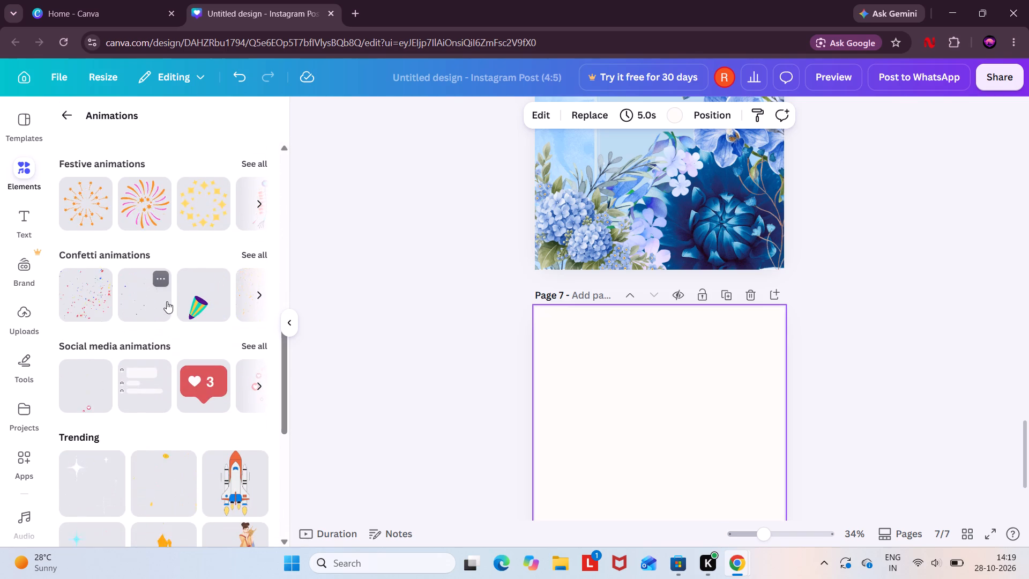
pyautogui.moveTo(609, 421); pyautogui.dragTo(624, 361)
pyautogui.scroll(-5, 740, 413)
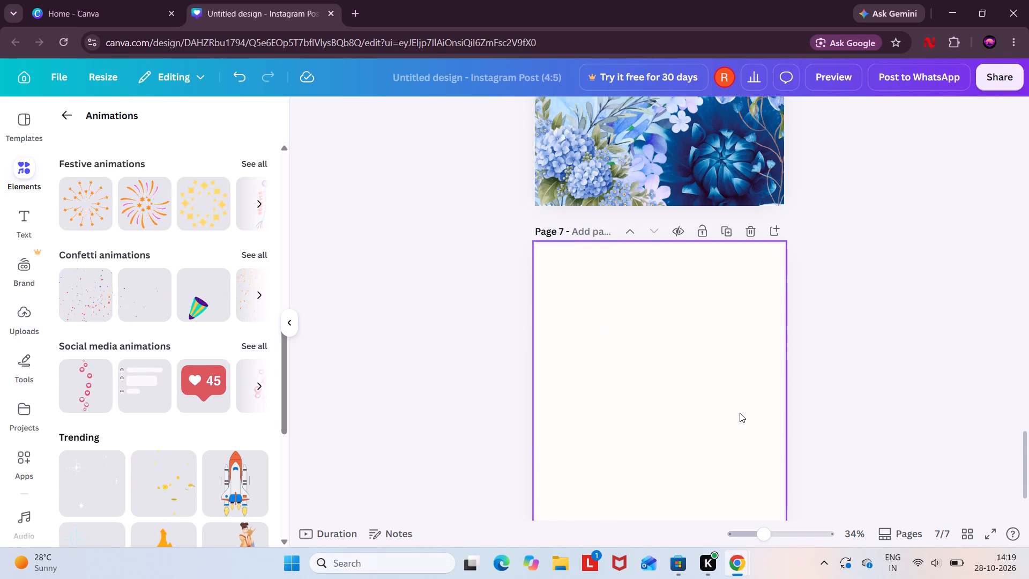
pyautogui.click(694, 361)
pyautogui.scroll(-4, 243, 391)
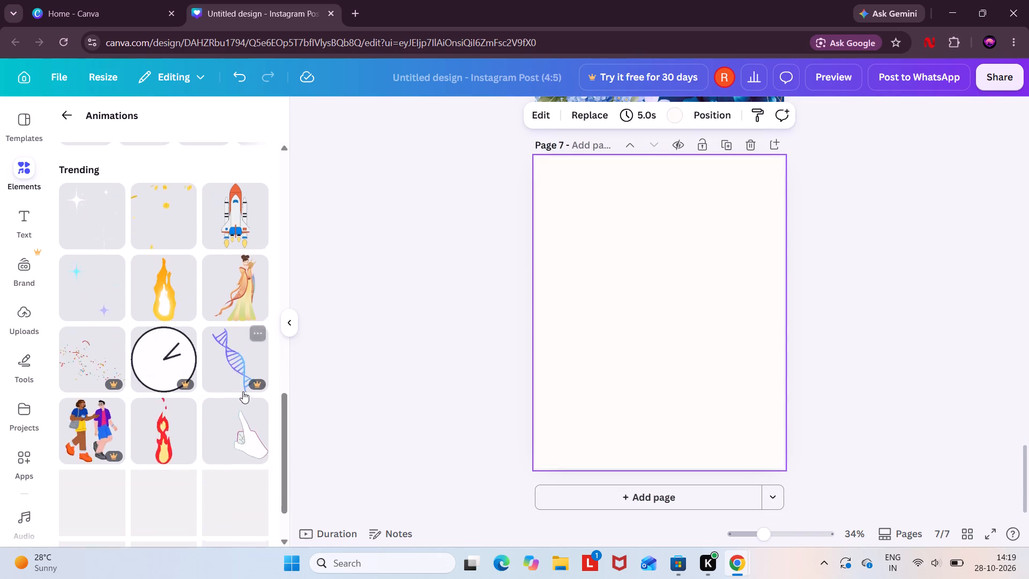
pyautogui.scroll(1, 245, 390)
pyautogui.scroll(-3, 252, 343)
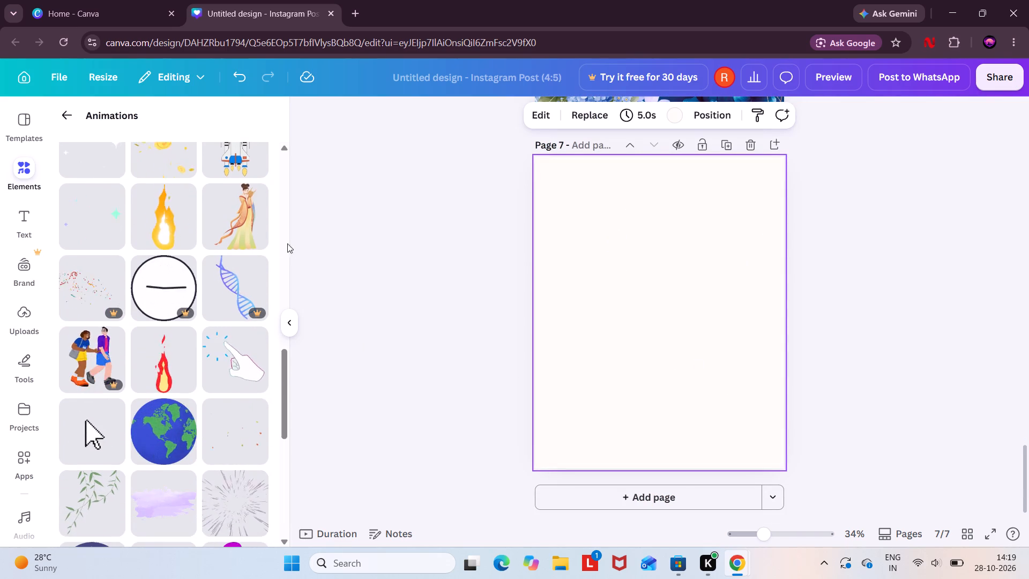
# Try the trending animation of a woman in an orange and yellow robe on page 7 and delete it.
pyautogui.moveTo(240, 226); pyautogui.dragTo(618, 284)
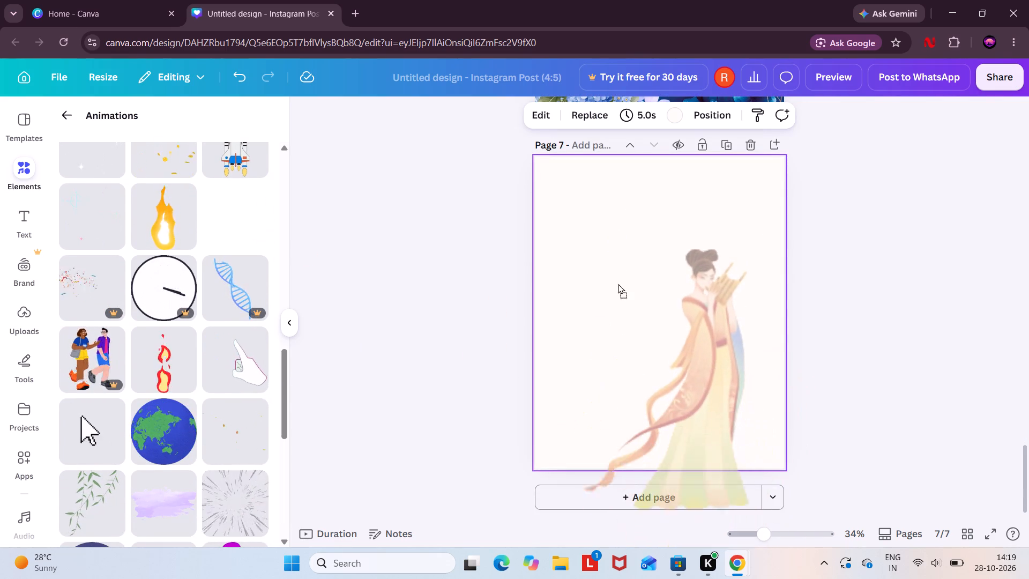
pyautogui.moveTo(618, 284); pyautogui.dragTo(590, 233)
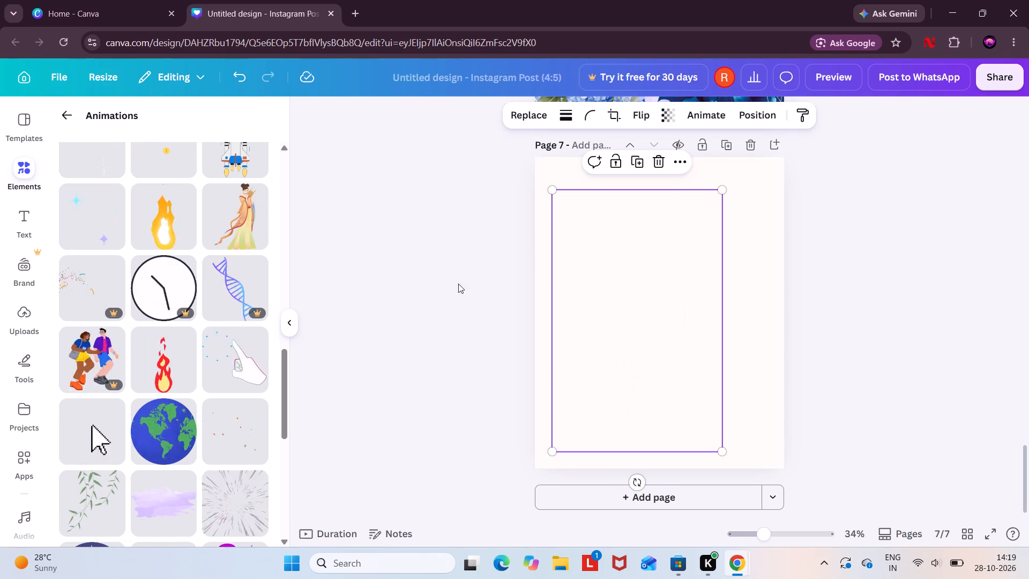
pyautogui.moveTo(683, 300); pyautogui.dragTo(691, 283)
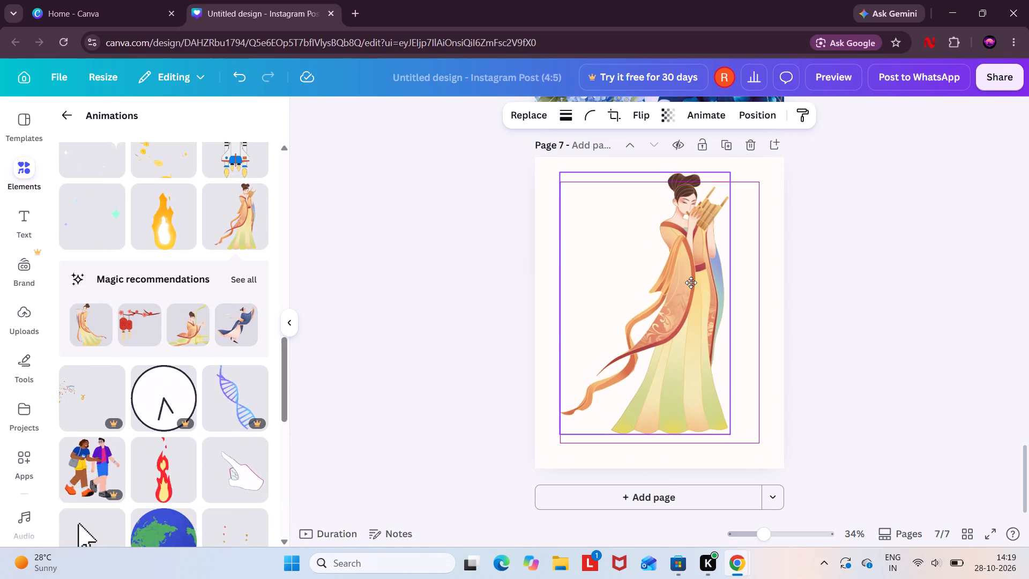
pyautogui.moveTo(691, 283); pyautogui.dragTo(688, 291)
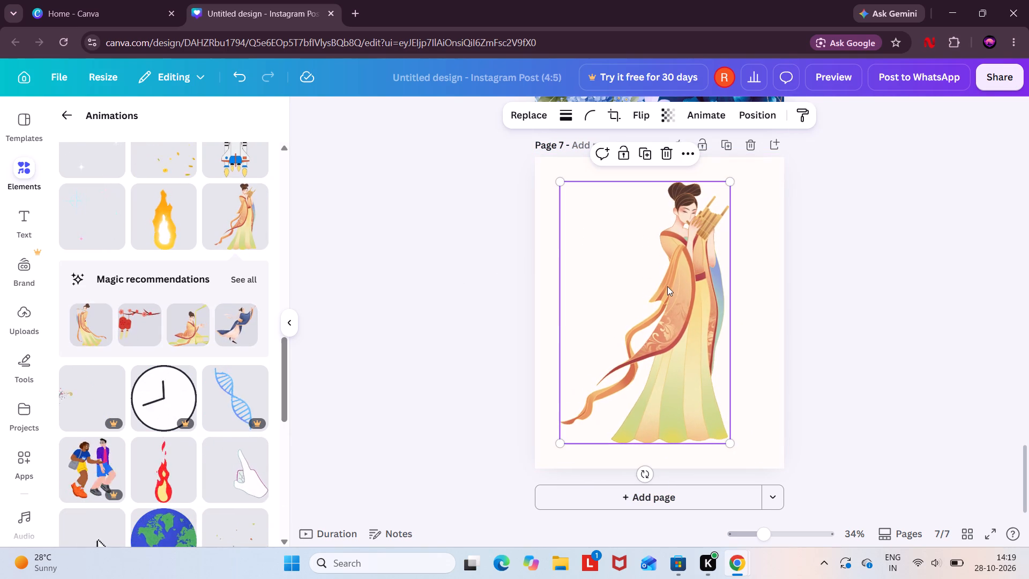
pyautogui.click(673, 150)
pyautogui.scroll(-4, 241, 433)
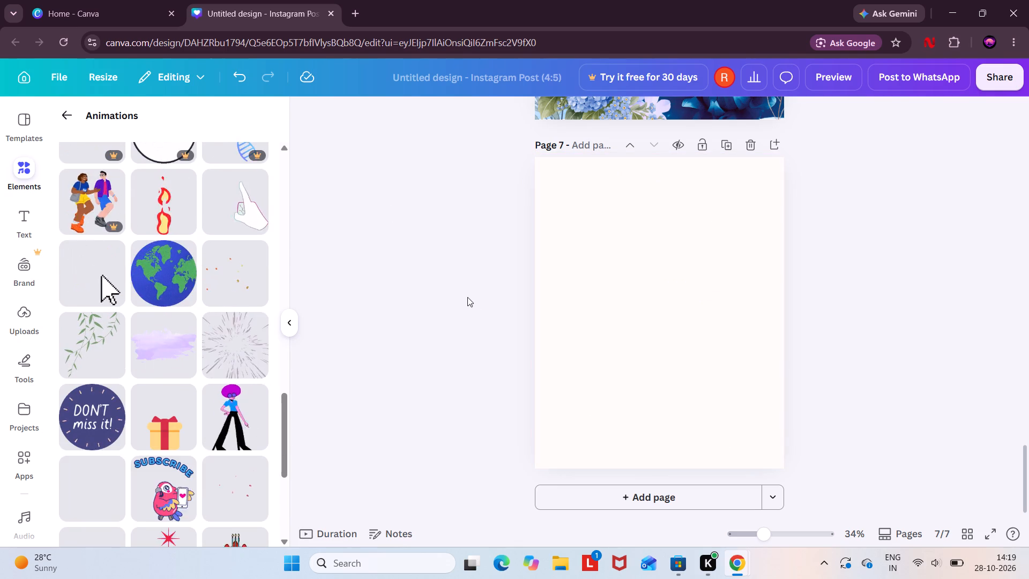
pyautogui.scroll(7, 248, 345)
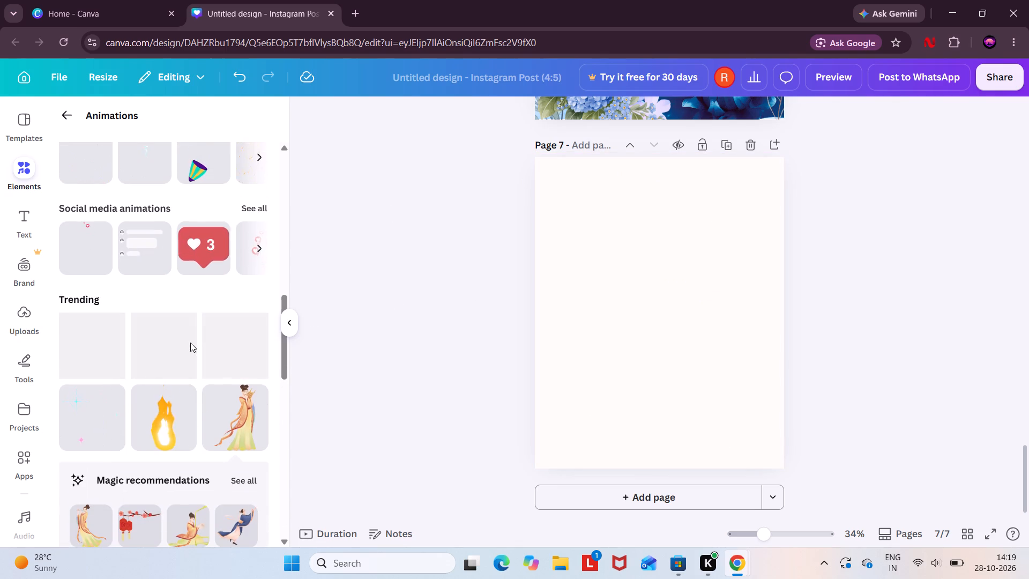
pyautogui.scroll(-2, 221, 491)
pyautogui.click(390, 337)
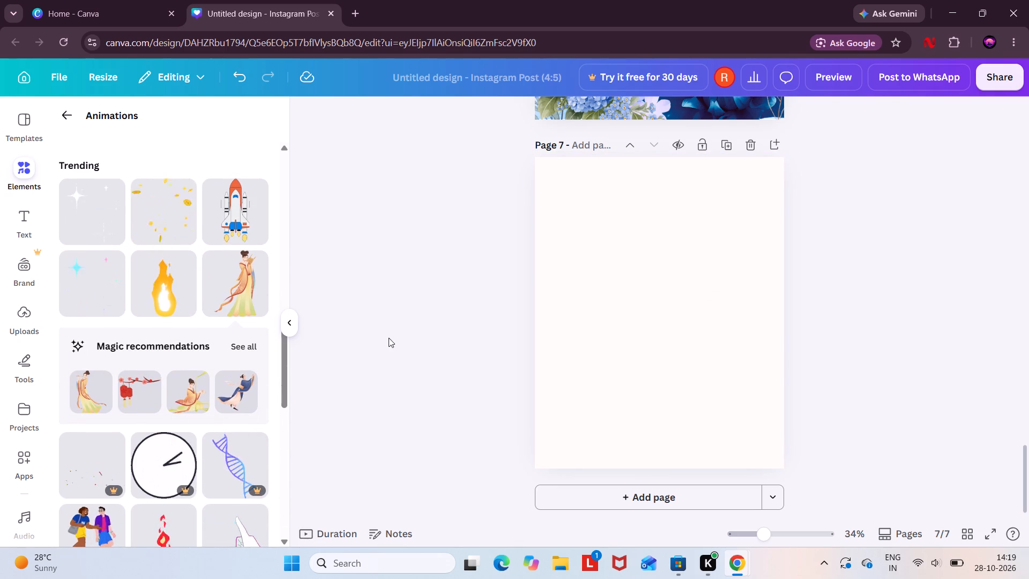
# Bring up the open Chrome windows to switch between the Untitled design windows.
pyautogui.click(726, 578)
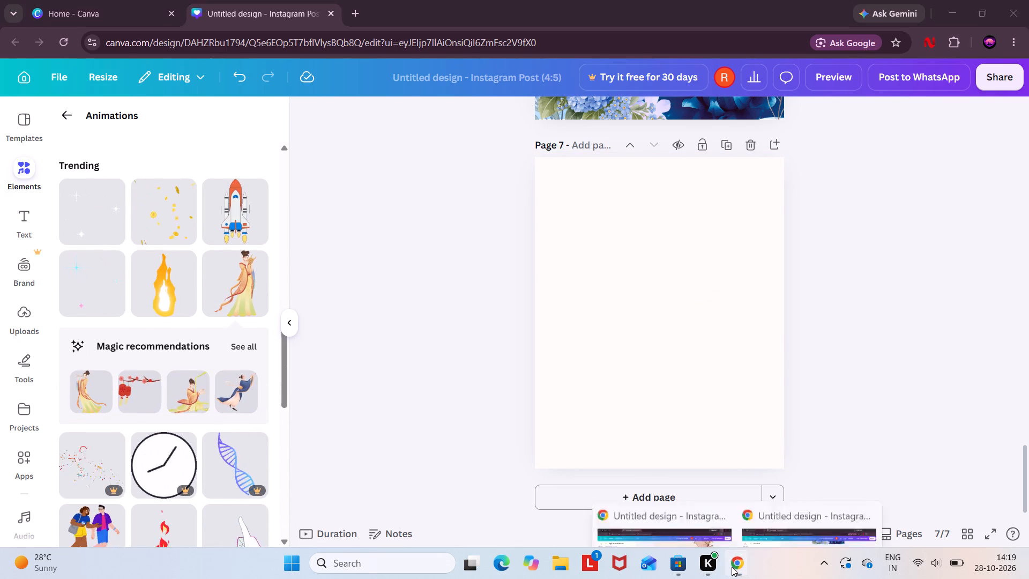